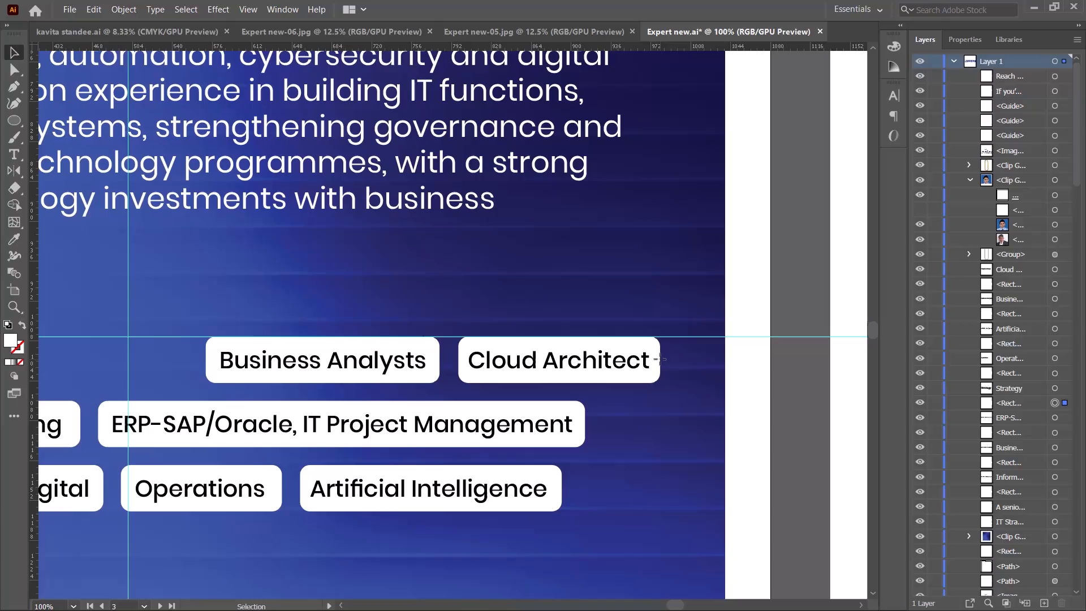
Shift the Business Analysts and Cloud Architect tags together slightly to the right along the first row.
shift+click(606, 338)
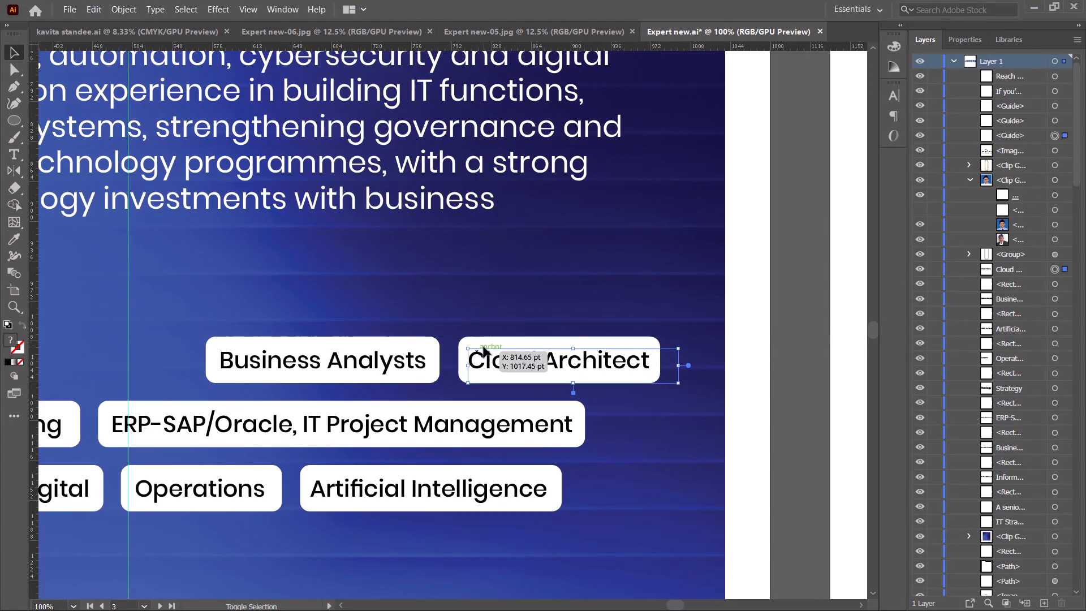
alt+scroll(485, 346, up, 2)
shift+click(494, 341)
shift+click(385, 354)
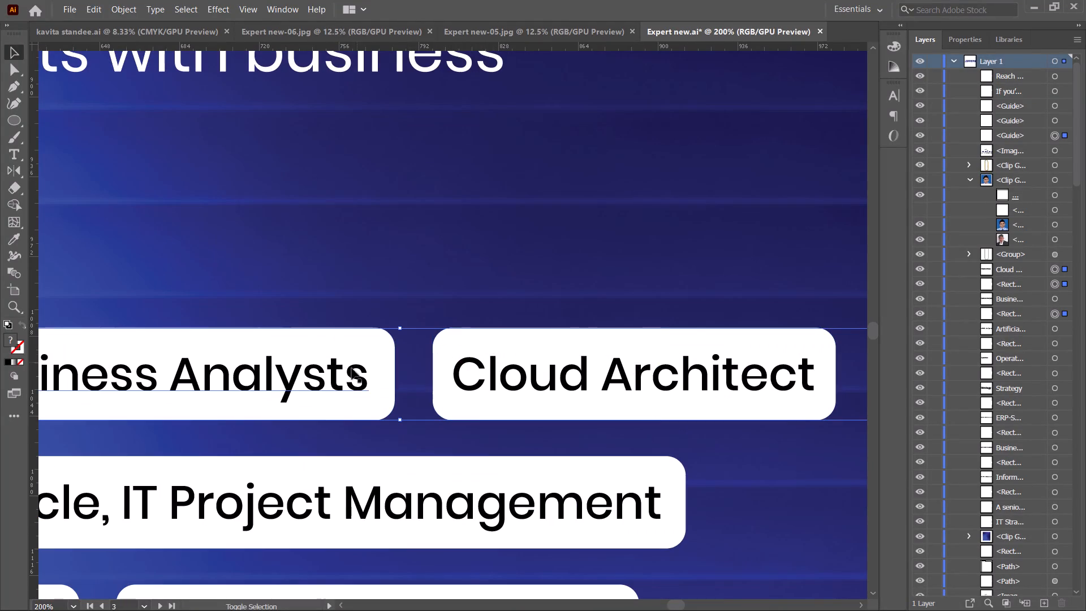
shift+click(329, 373)
alt+scroll(374, 365, down, 1)
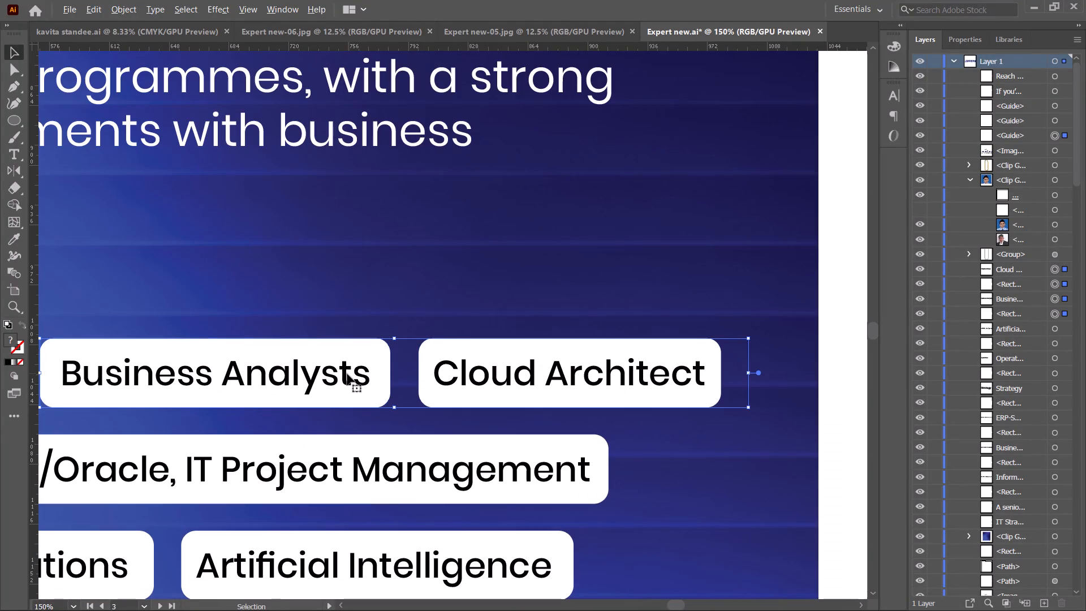
key(shift+Right)
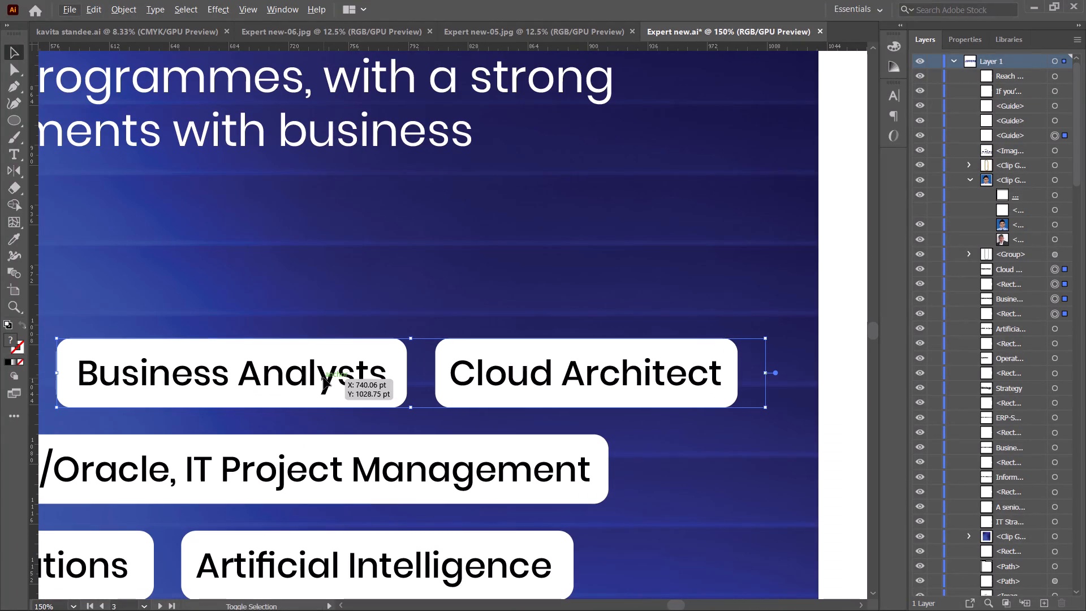
Duplicate the Strategy tag's white background beside it and widen the copy toward the Business Analysts tag.
key(space)
key(space)
key(space)
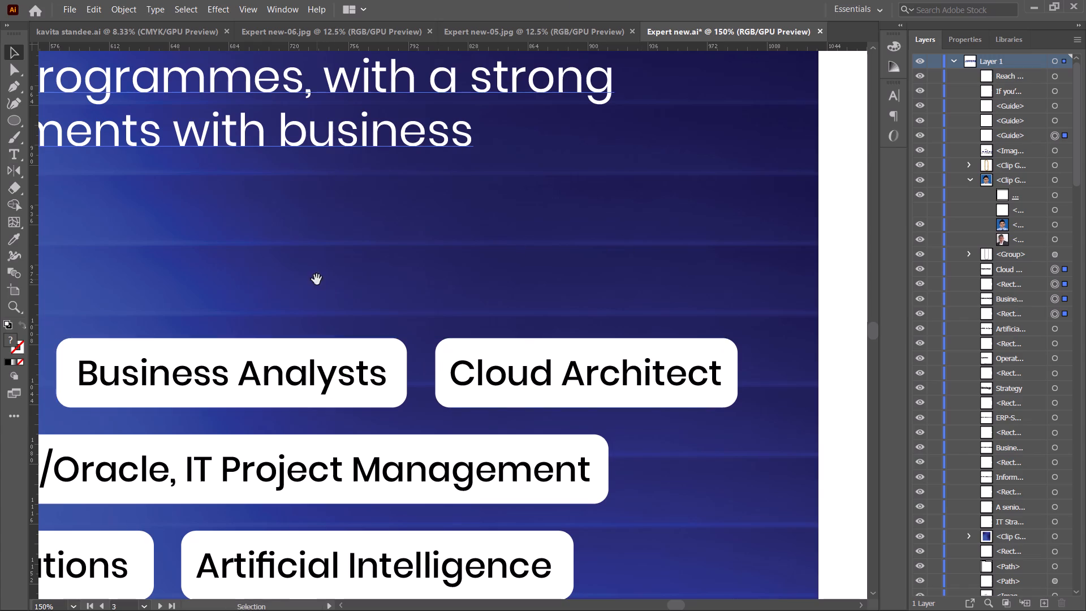
drag(343, 286, 552, 273)
scroll(554, 272, down, 2)
click(367, 242)
key(space)
drag(292, 247, 523, 254)
alt+drag(109, 306, 231, 307)
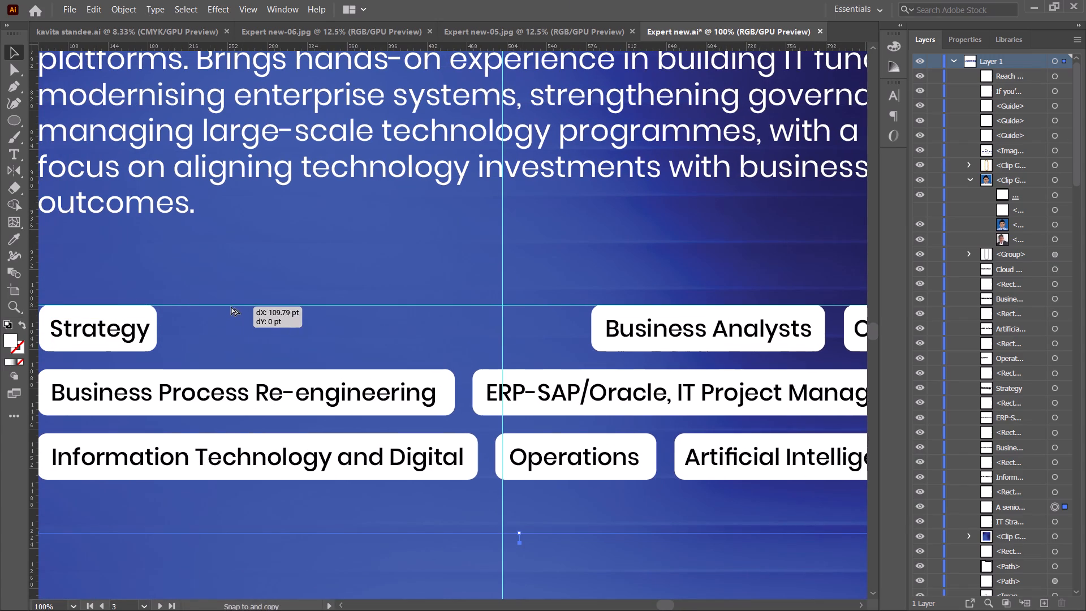
alt+drag(231, 307, 266, 311)
key(ctrl+z)
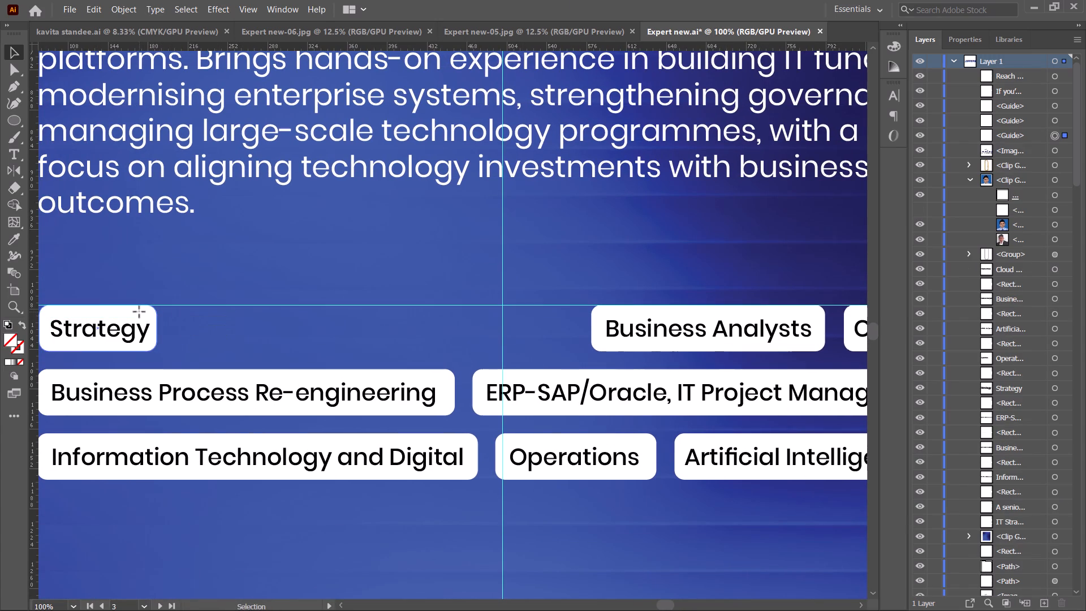
click(139, 312)
alt+drag(132, 311, 290, 312)
drag(259, 313, 237, 315)
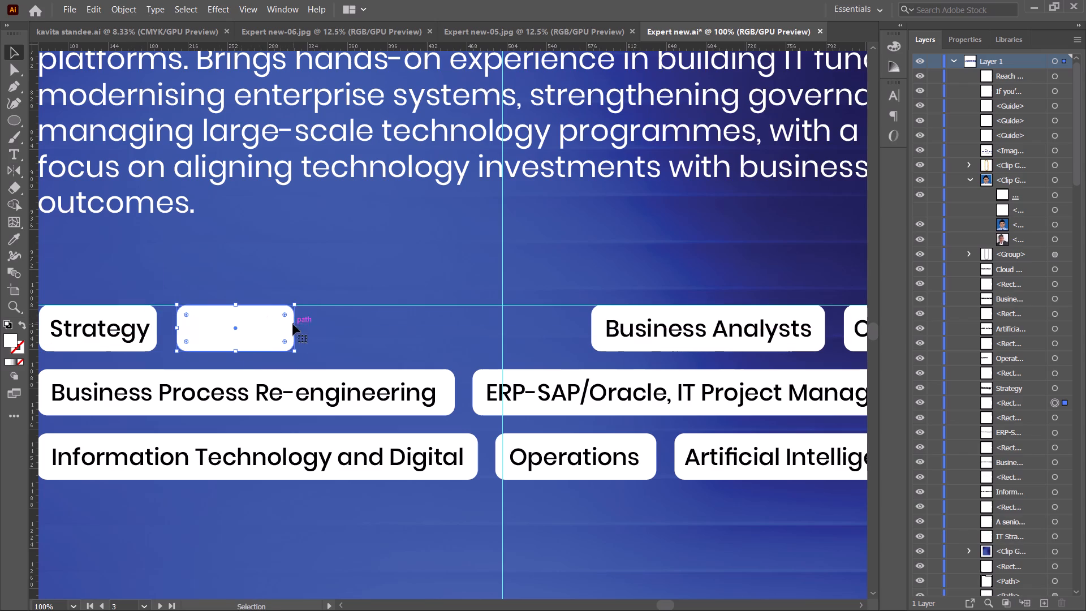
drag(298, 329, 558, 319)
Copy the Strategy text onto the new background, replace it with "Agile Practitioner / Scrum Master", and widen its frame to fit one line.
alt+drag(99, 323, 231, 326)
key(t)
triple_click(193, 332)
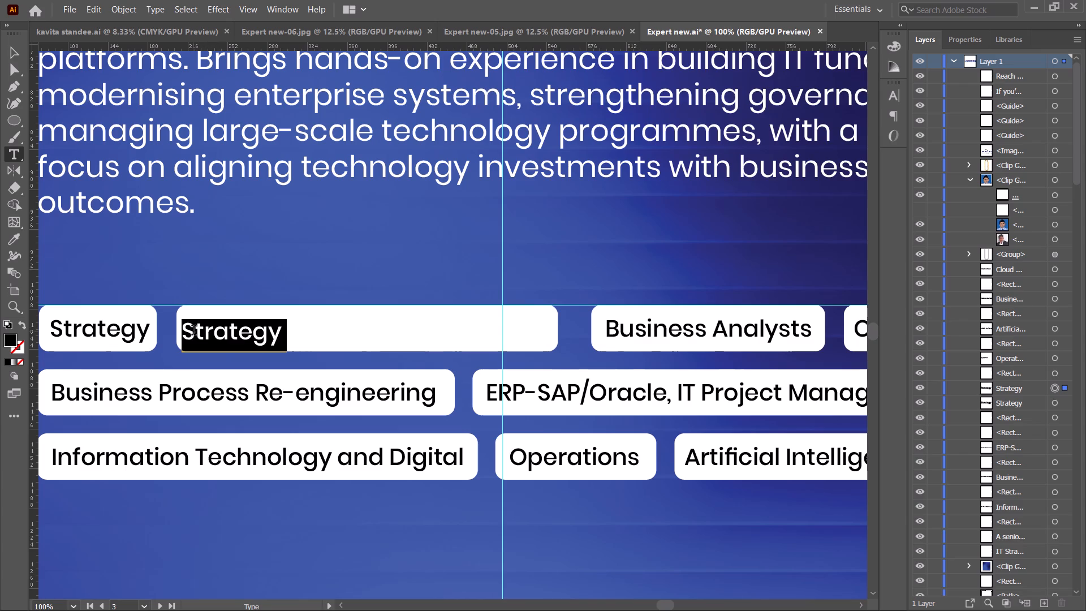
key(ctrl+v)
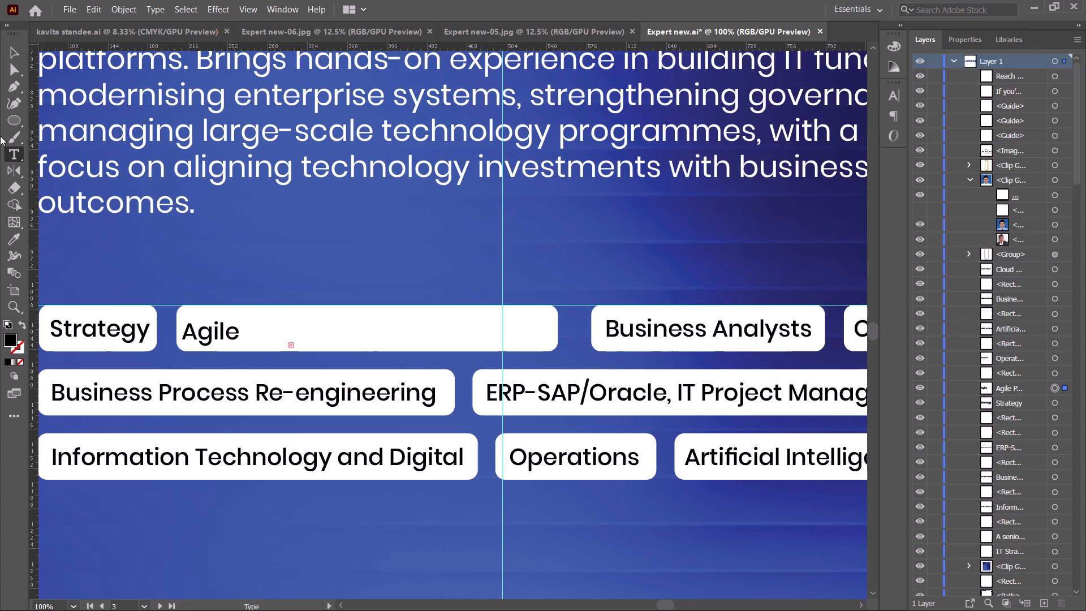
click(7, 52)
drag(292, 335, 558, 311)
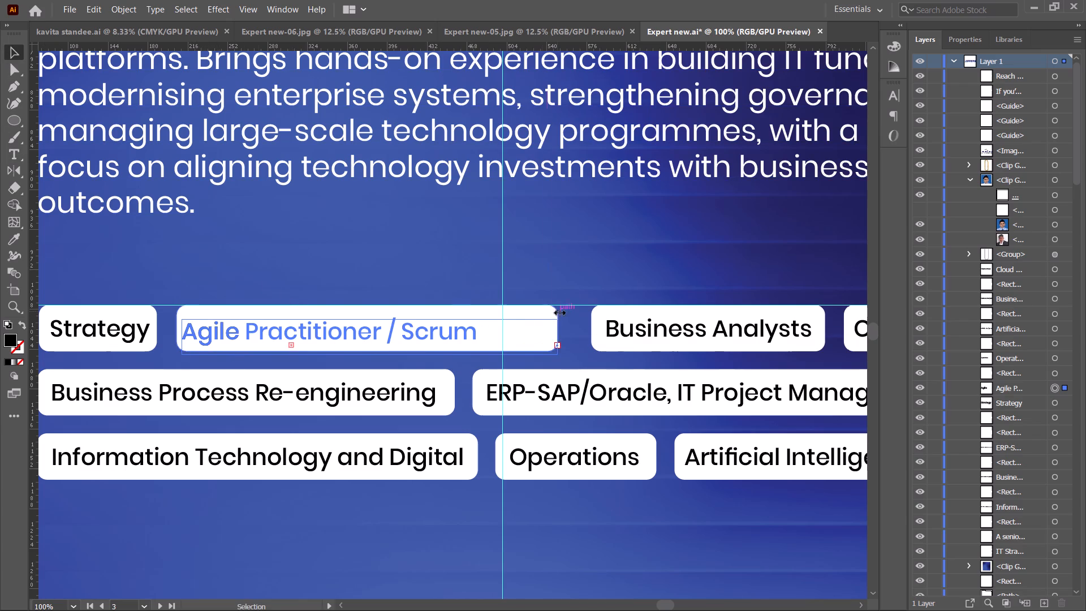
drag(558, 311, 583, 311)
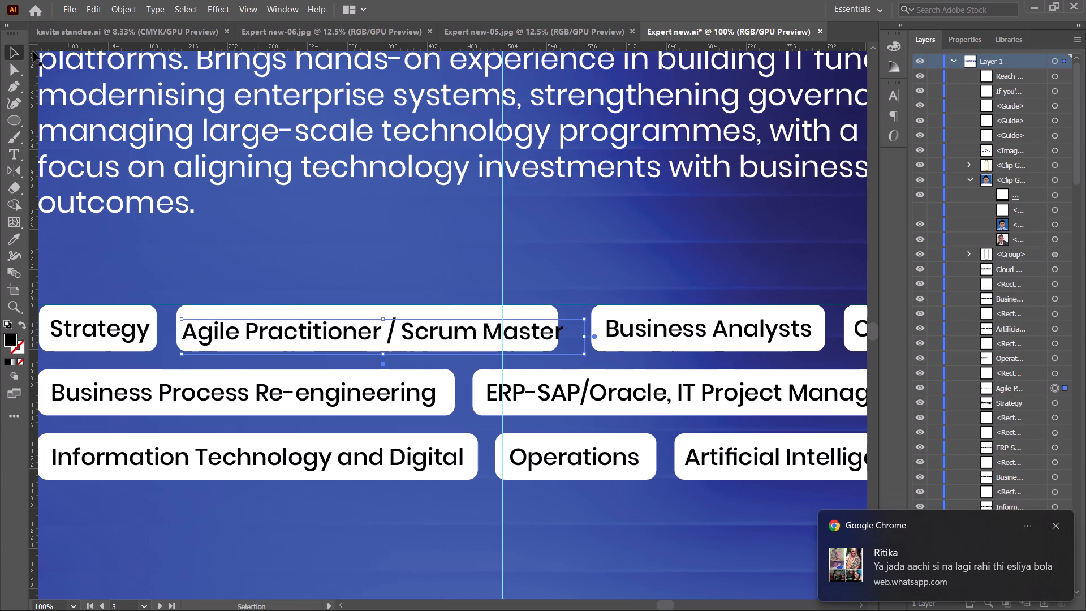
click(567, 227)
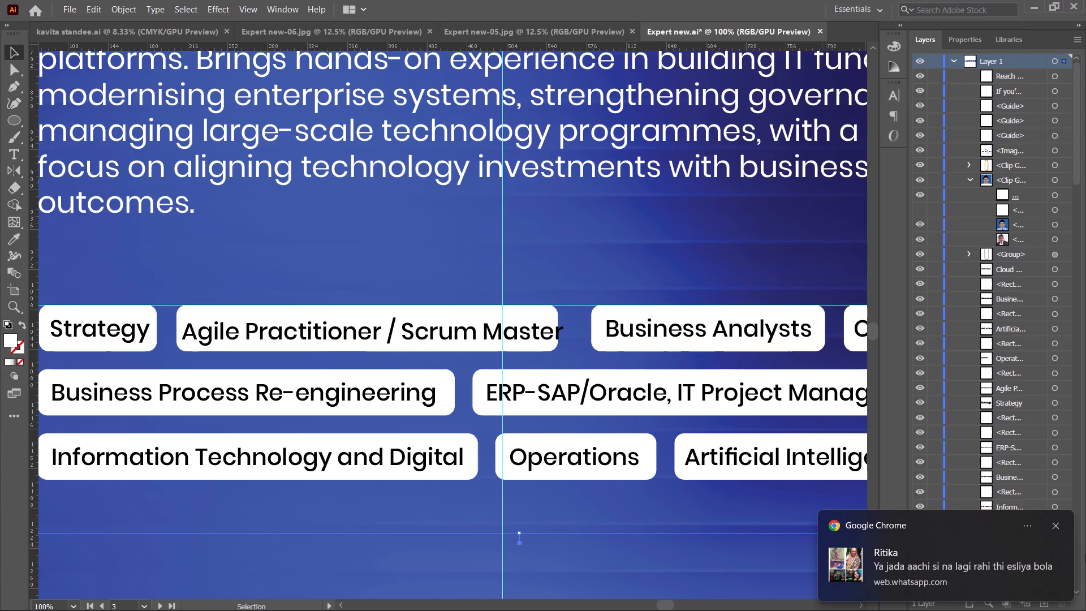
click(1058, 523)
Extend the new tag's white background to the right so it fully holds "Agile Practitioner / Scrum Master".
click(545, 309)
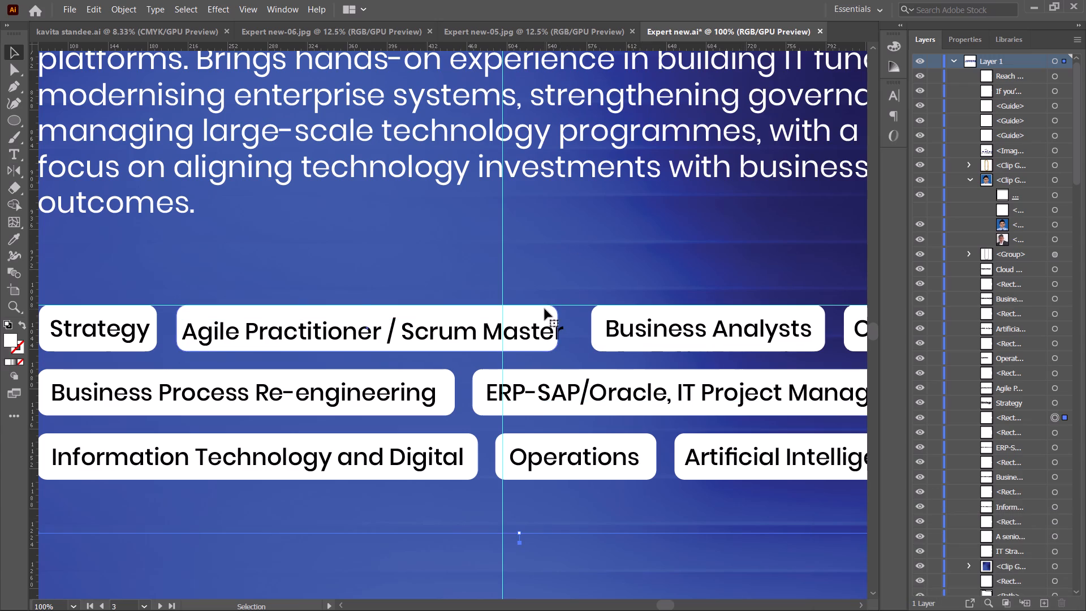
drag(561, 326, 580, 329)
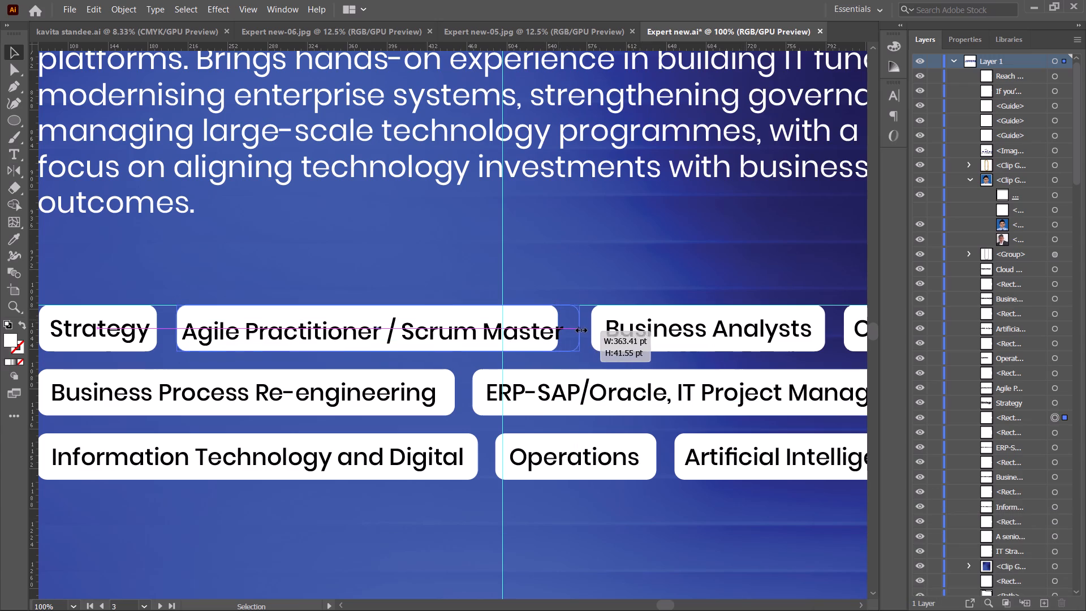
drag(580, 329, 576, 328)
click(381, 250)
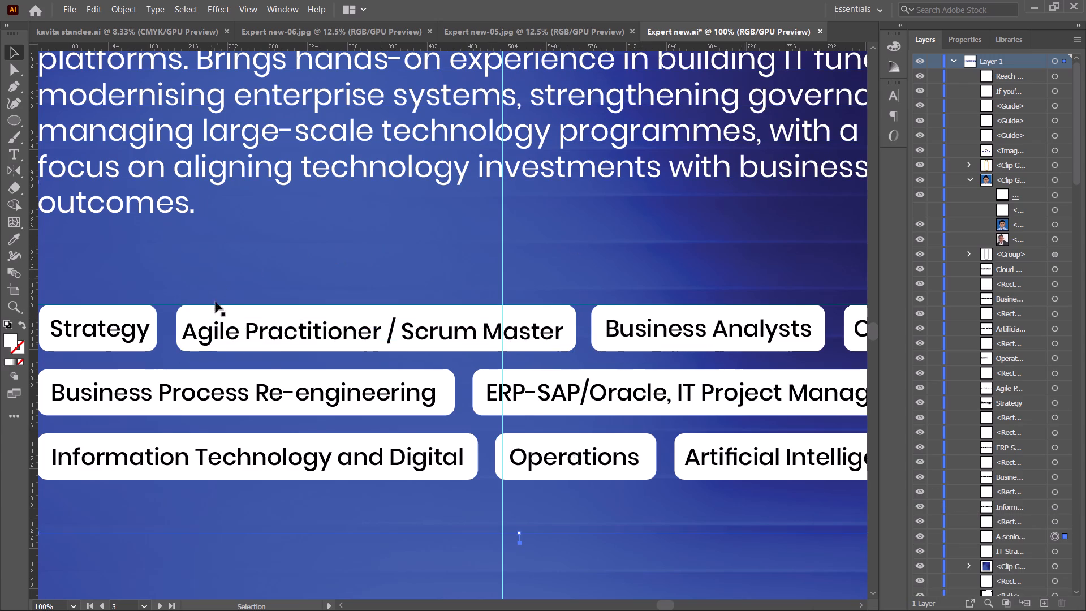
Nudge the Strategy text left and the Agile Practitioner / Scrum Master text up to centre them in their tags.
alt+scroll(201, 345, up, 1)
key(space)
drag(211, 349, 464, 347)
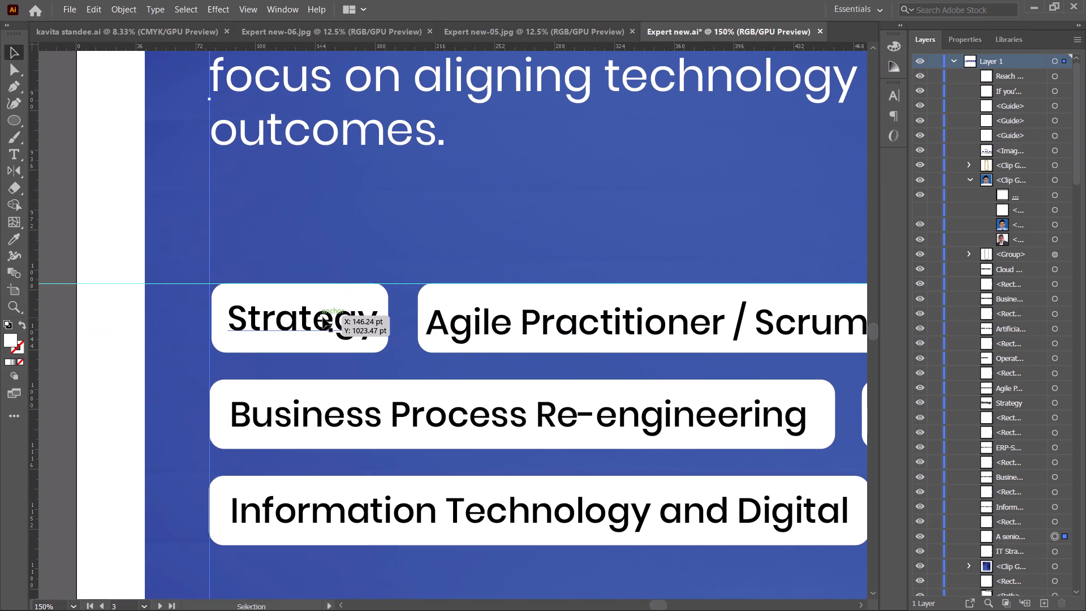
drag(323, 317, 317, 317)
click(468, 234)
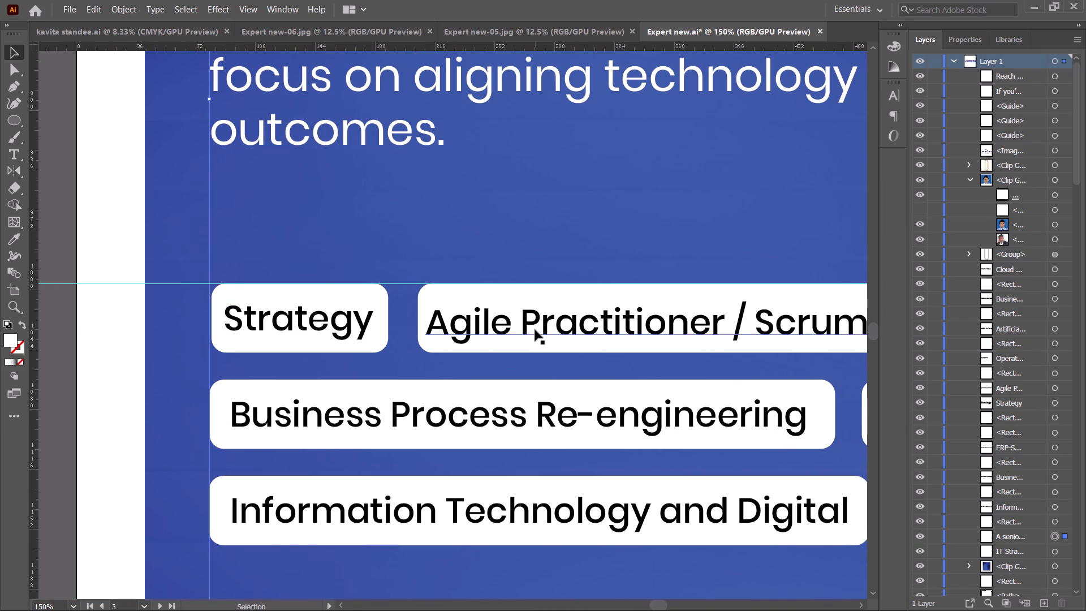
drag(535, 330, 533, 324)
Extend the Agile Practitioner / Scrum Master background slightly left to even out the padding around its text.
key(space)
key(space)
key(space)
key(space)
key(space)
key(space)
key(space)
key(space)
key(space)
key(space)
key(space)
drag(590, 216, 370, 238)
click(249, 253)
click(241, 311)
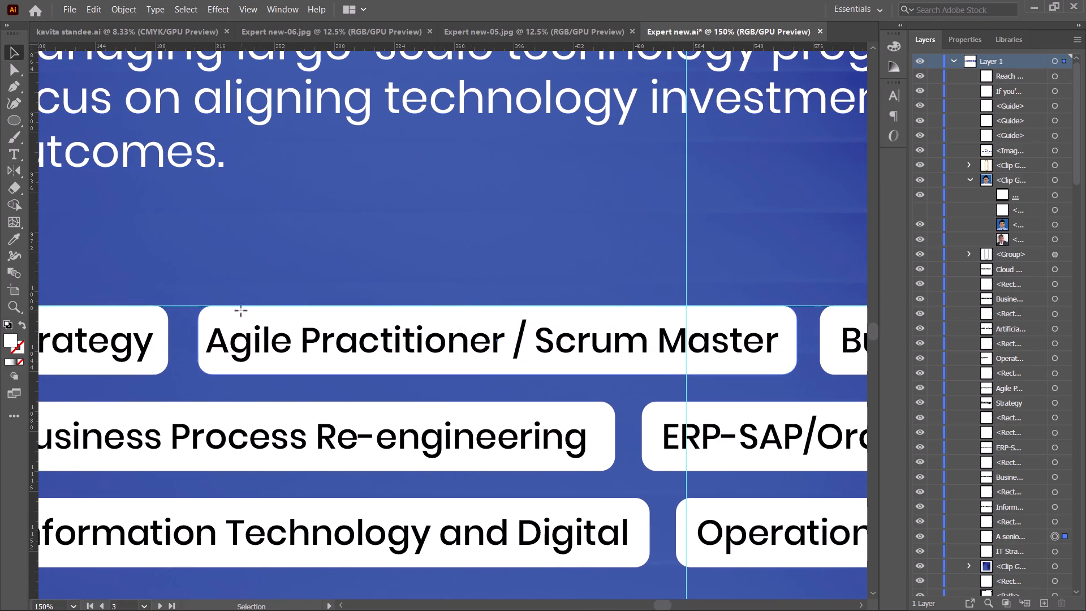
drag(196, 339, 188, 339)
click(408, 210)
Review the senior technology leader's profile text and the layout of the three tag rows.
alt+scroll(413, 221, down, 1)
key(space)
drag(445, 222, 401, 222)
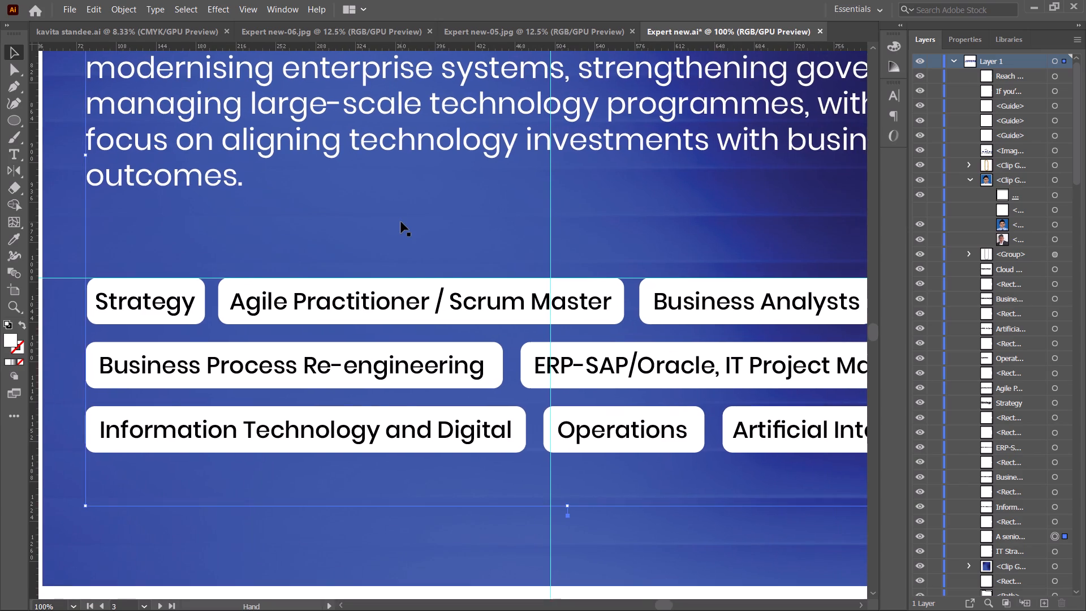
alt+scroll(401, 222, down, 1)
key(space)
drag(414, 236, 374, 250)
key(space)
drag(374, 250, 351, 251)
alt+scroll(348, 251, down, 1)
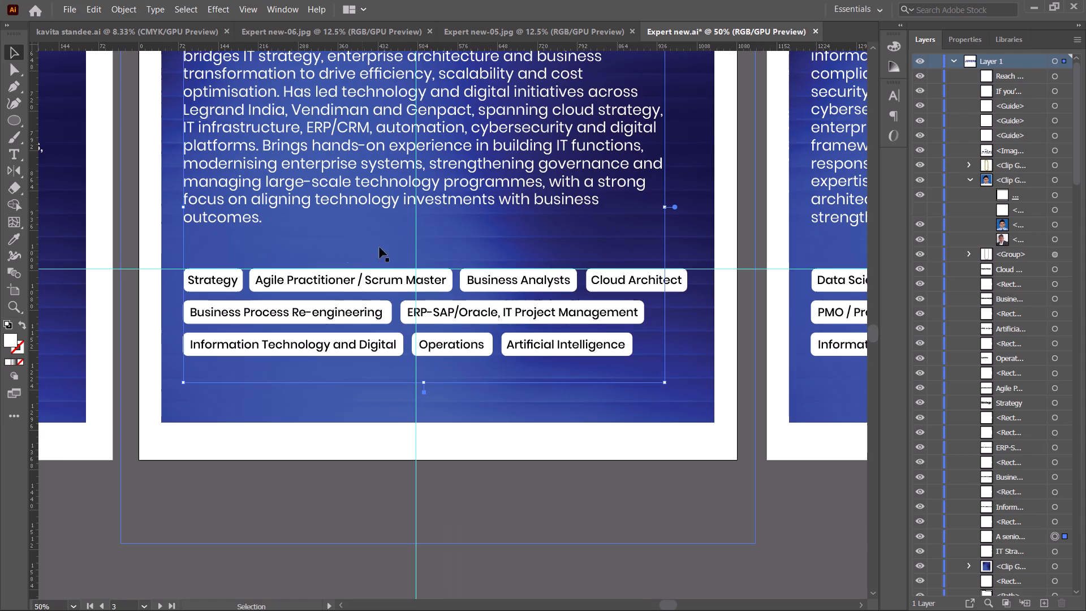
key(space)
key(space)
key(space)
key(space)
key(space)
key(space)
key(space)
key(space)
key(space)
key(space)
key(space)
key(space)
key(space)
key(space)
key(space)
key(space)
key(space)
key(space)
key(space)
key(space)
drag(446, 243, 374, 429)
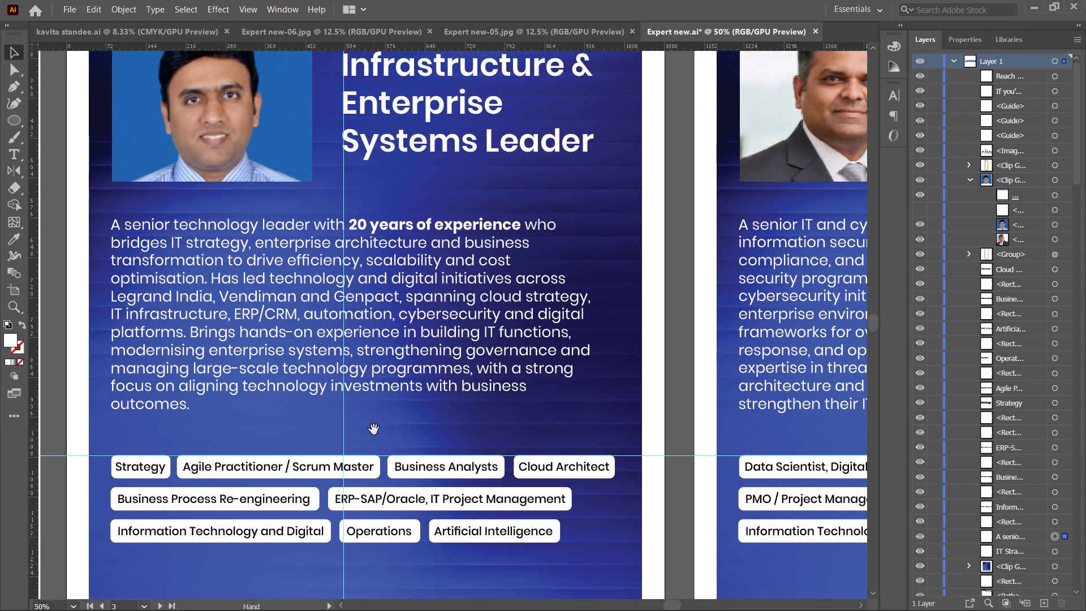
Cut "ERP-SAP/Oracle," from the second-row tag, keeping only "IT Project Management".
key(space)
key(space)
drag(472, 449, 426, 391)
alt+scroll(376, 471, up, 2)
key(space)
drag(389, 457, 397, 441)
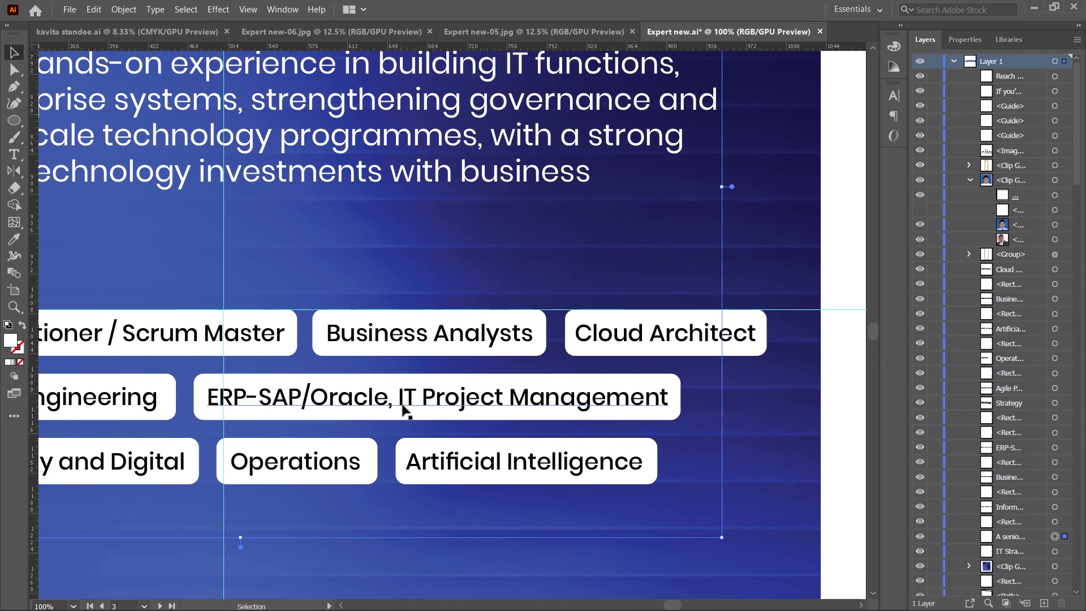
key(t)
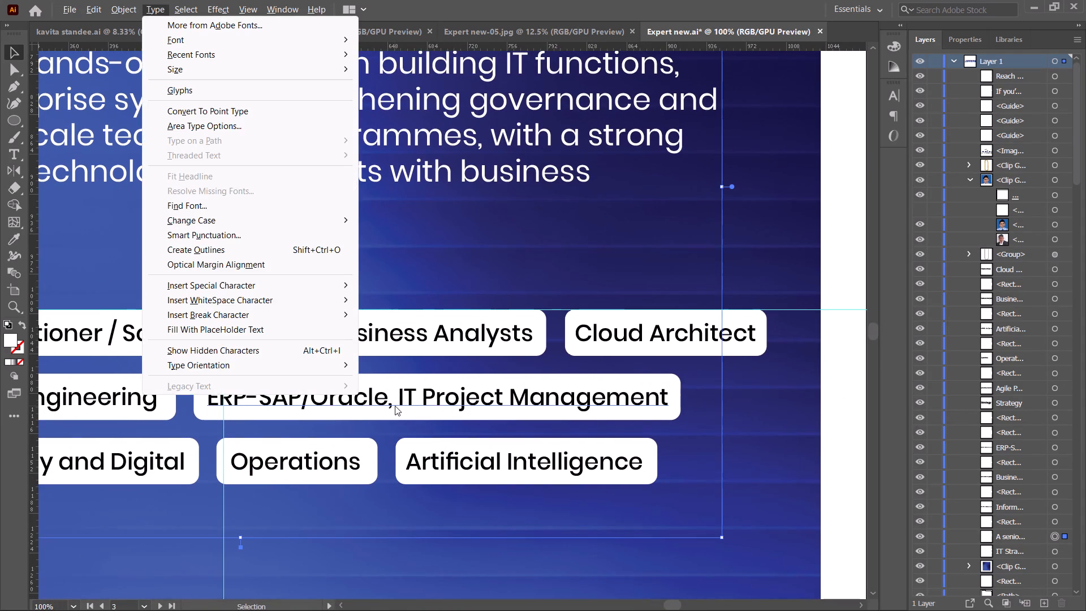
click(395, 406)
key(t)
drag(393, 402, 212, 369)
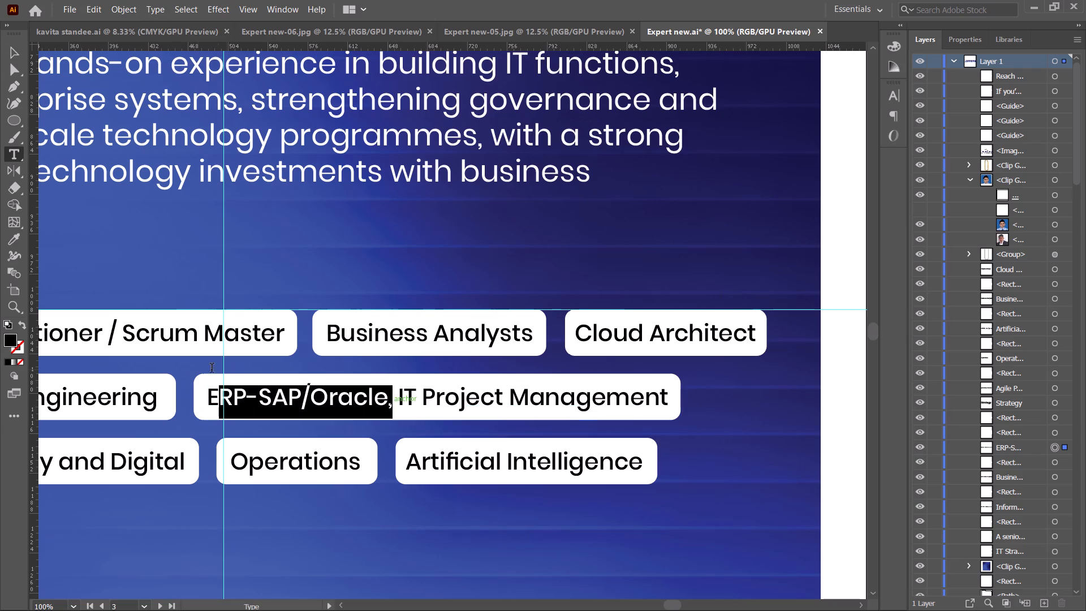
drag(212, 369, 187, 369)
key(ctrl+x)
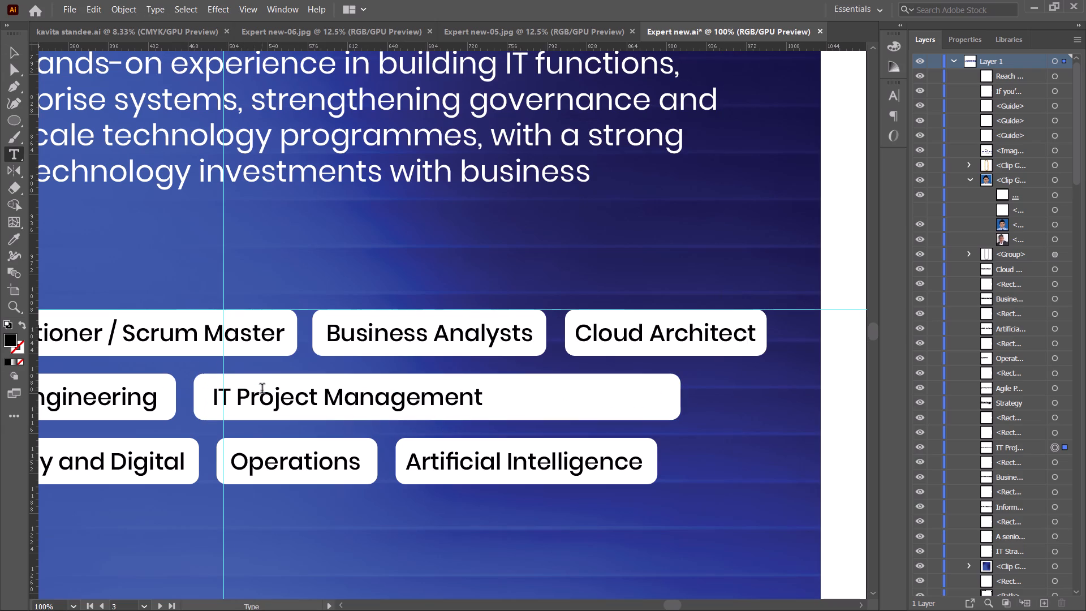
Narrow the text frame and white background of the IT Project Management tag to fit its shortened text.
click(9, 54)
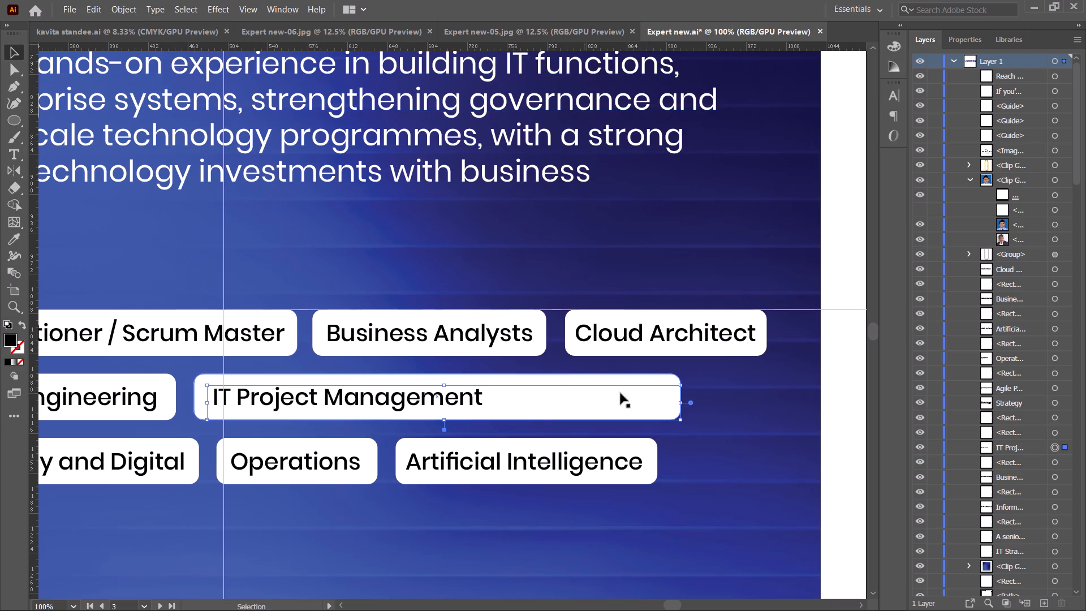
drag(680, 405, 498, 385)
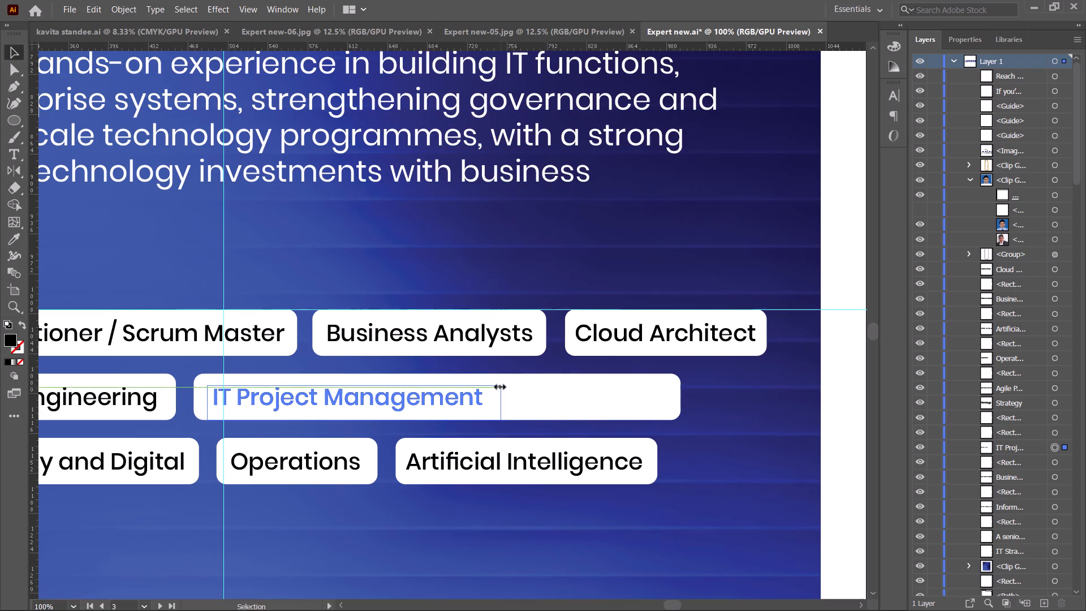
drag(498, 385, 491, 385)
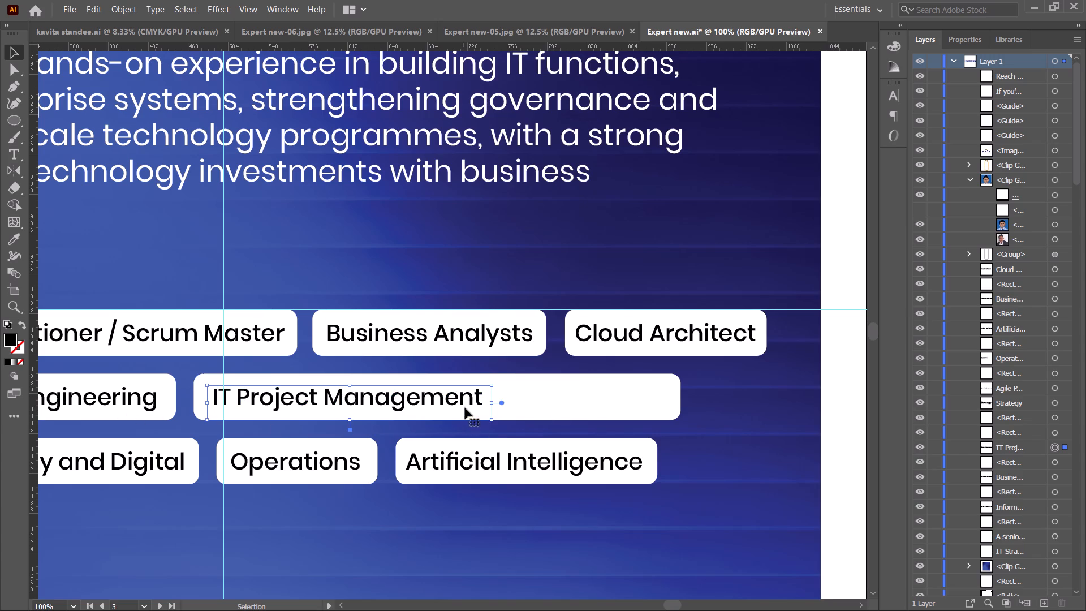
click(541, 395)
drag(678, 400, 519, 393)
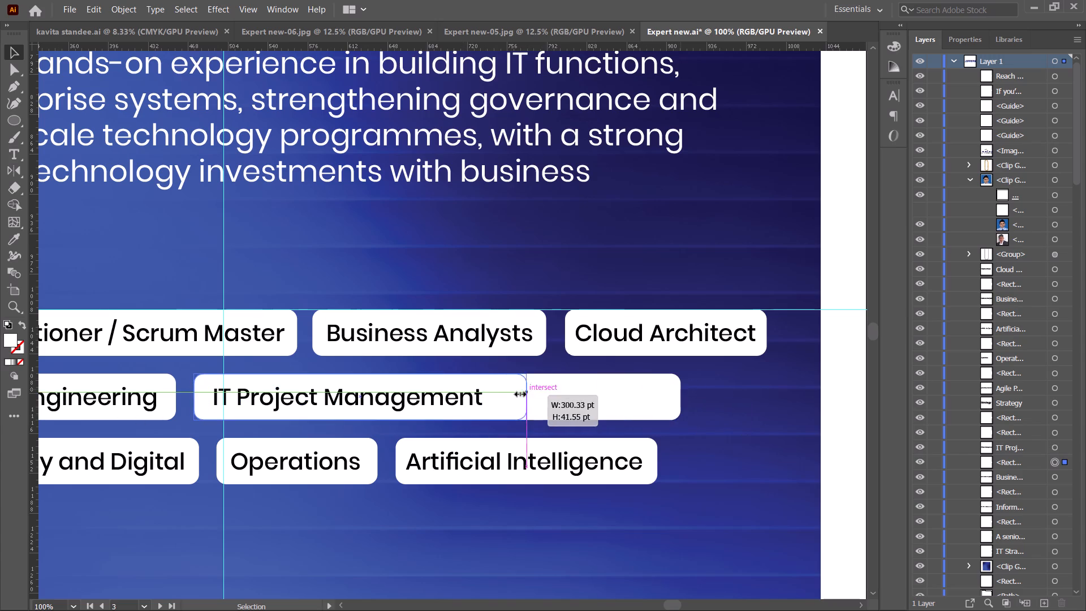
drag(519, 393, 495, 388)
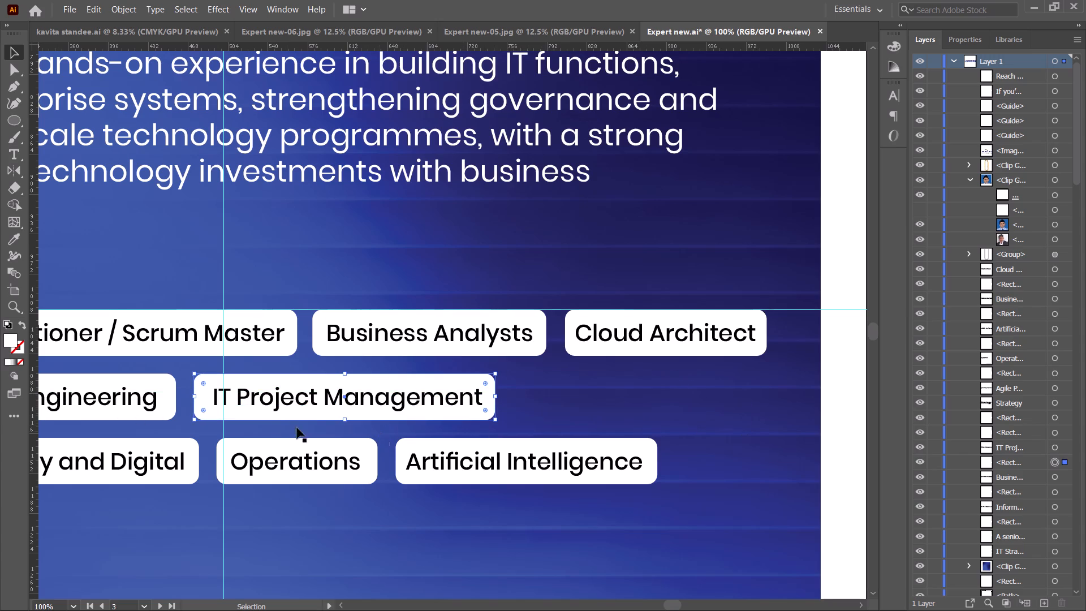
Move the IT Project Management text slightly left to centre it in its tag.
alt+scroll(204, 398, up, 2)
drag(260, 397, 251, 397)
click(777, 362)
Duplicate the Cloud Architect tag with its text into the second row, just after the IT Project Management tag.
key(space)
key(space)
key(space)
drag(822, 380, 398, 387)
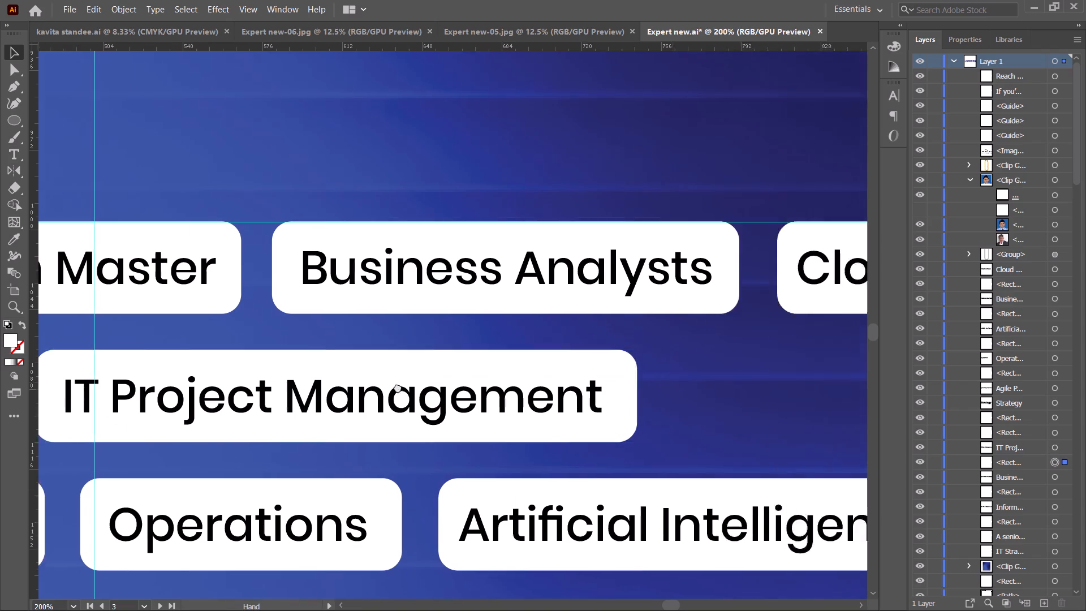
drag(398, 387, 273, 406)
click(461, 329)
shift+click(448, 257)
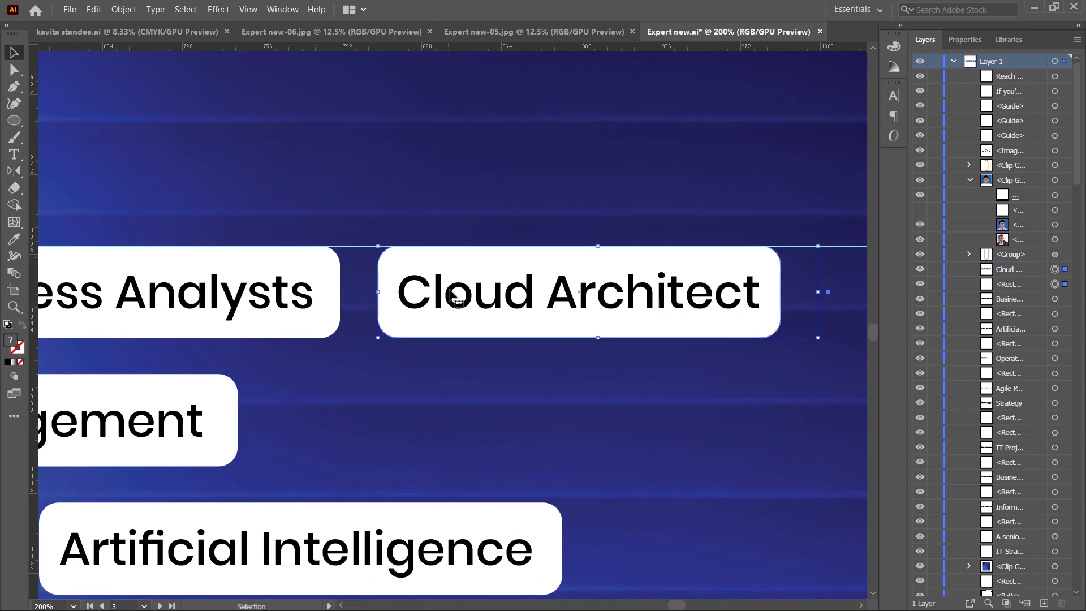
alt+drag(450, 290, 344, 421)
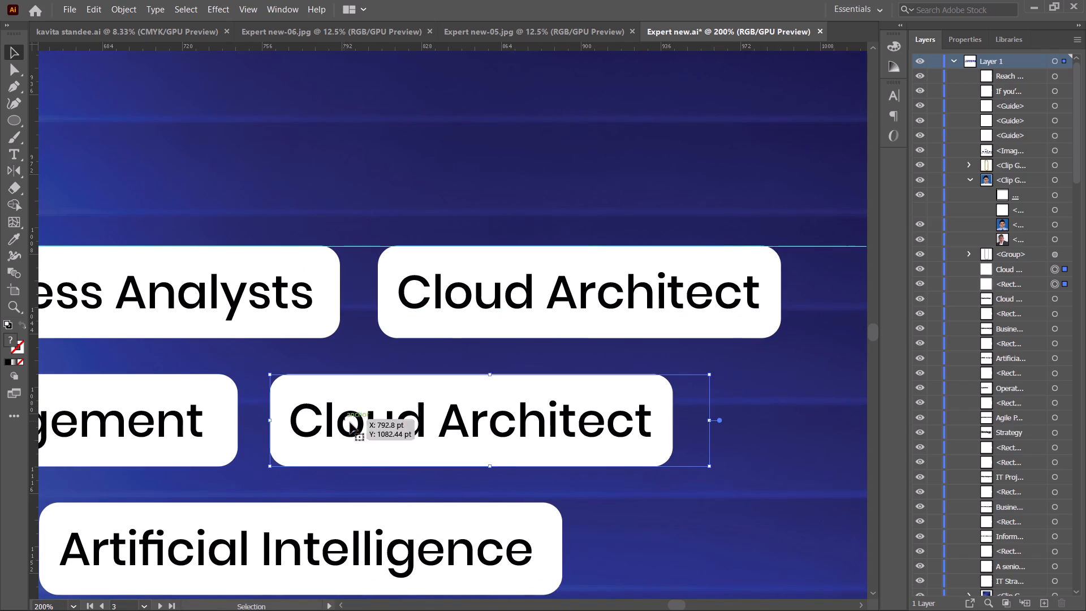
click(764, 408)
Widen the text frame of the duplicated second-row Cloud Architect tag and replace its text with the cut "ERP-SAP/Oracle,".
click(576, 432)
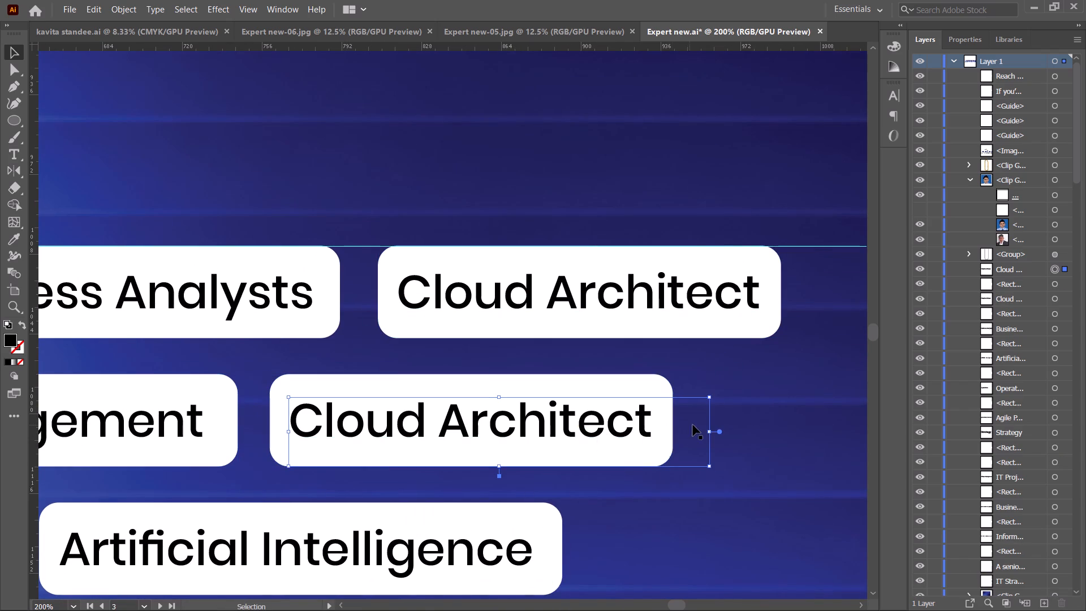
drag(709, 431, 783, 425)
click(616, 361)
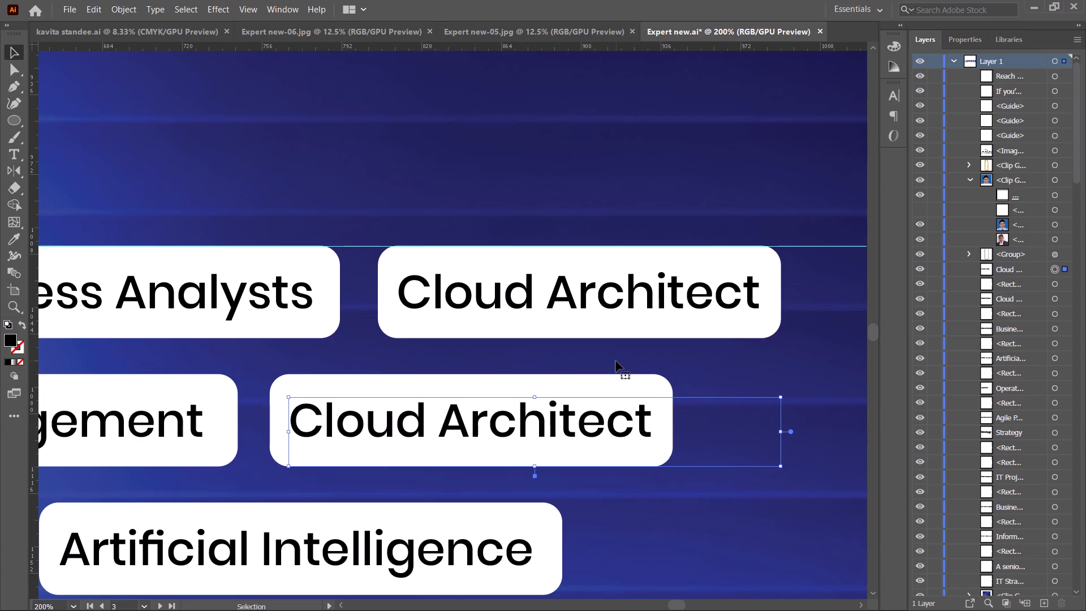
triple_click(411, 422)
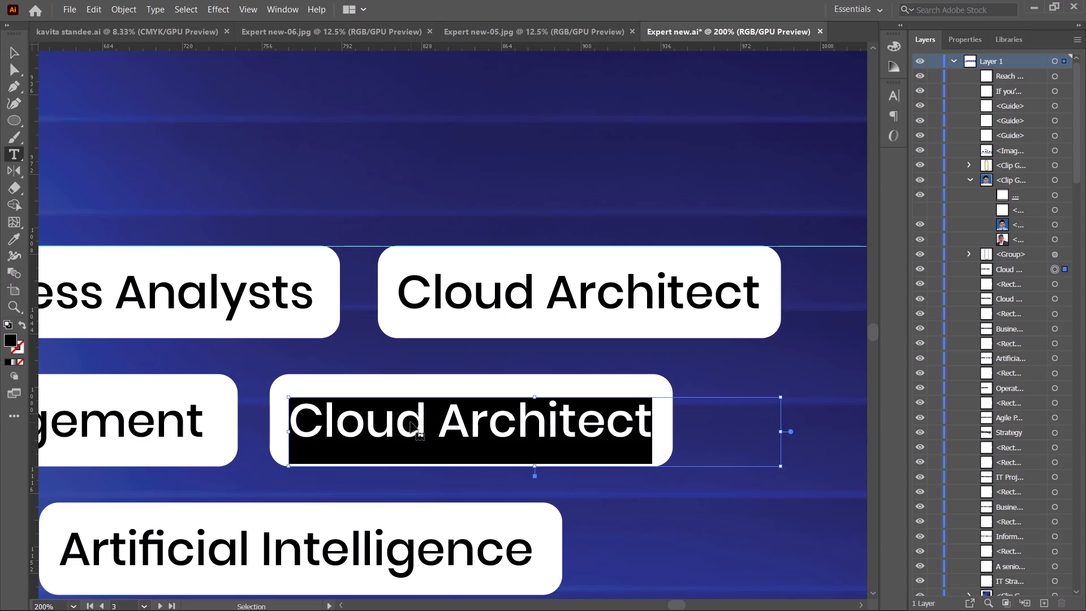
key(ctrl+v)
click(14, 55)
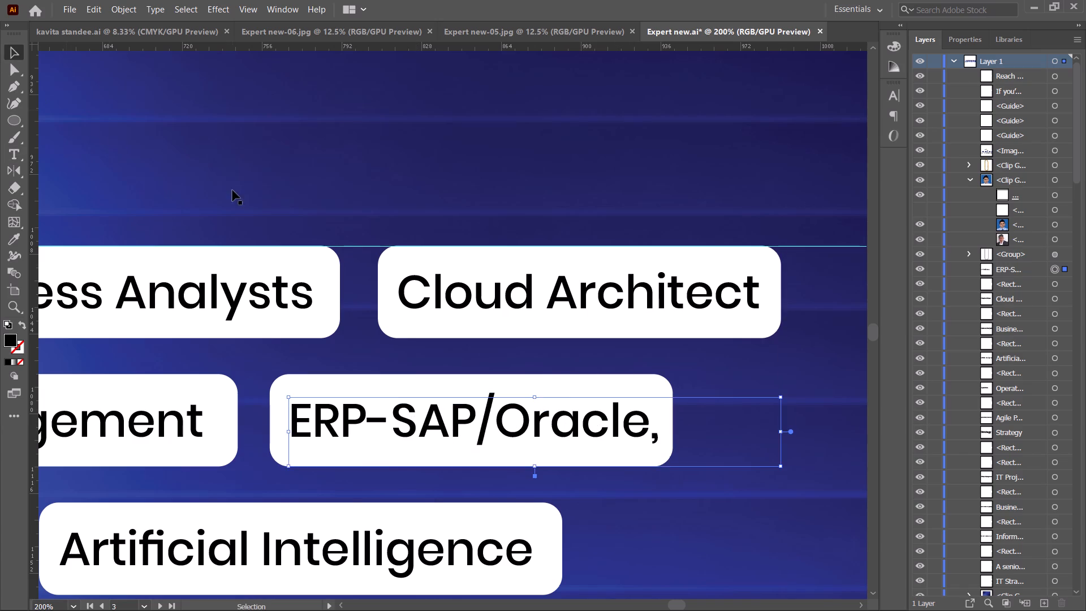
Delete the trailing comma from the ERP-SAP/Oracle tag.
alt+scroll(561, 375, down, 1)
key(t)
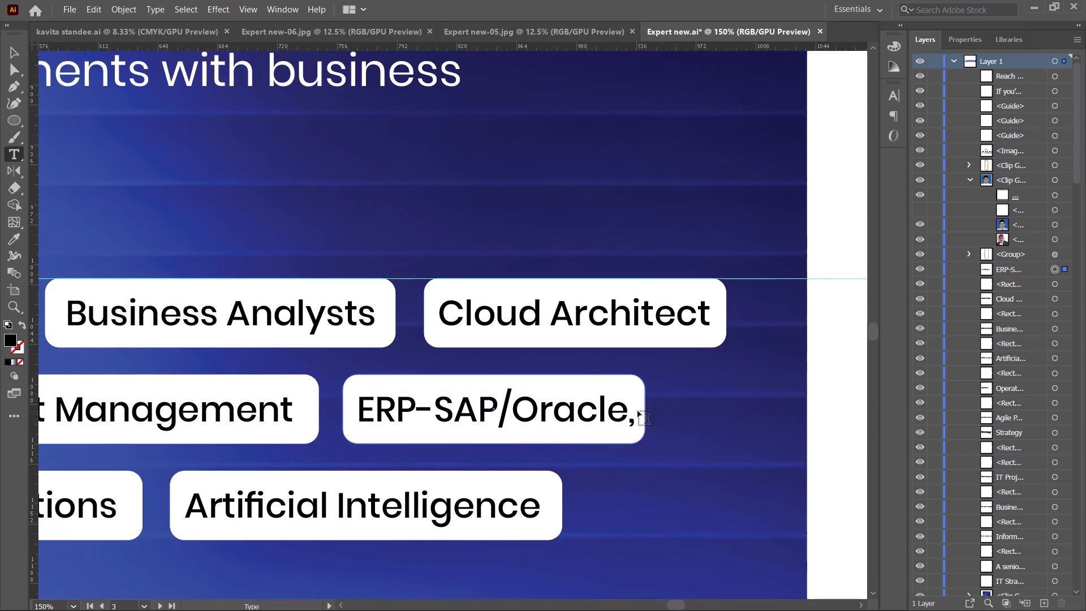
click(629, 414)
key(Delete)
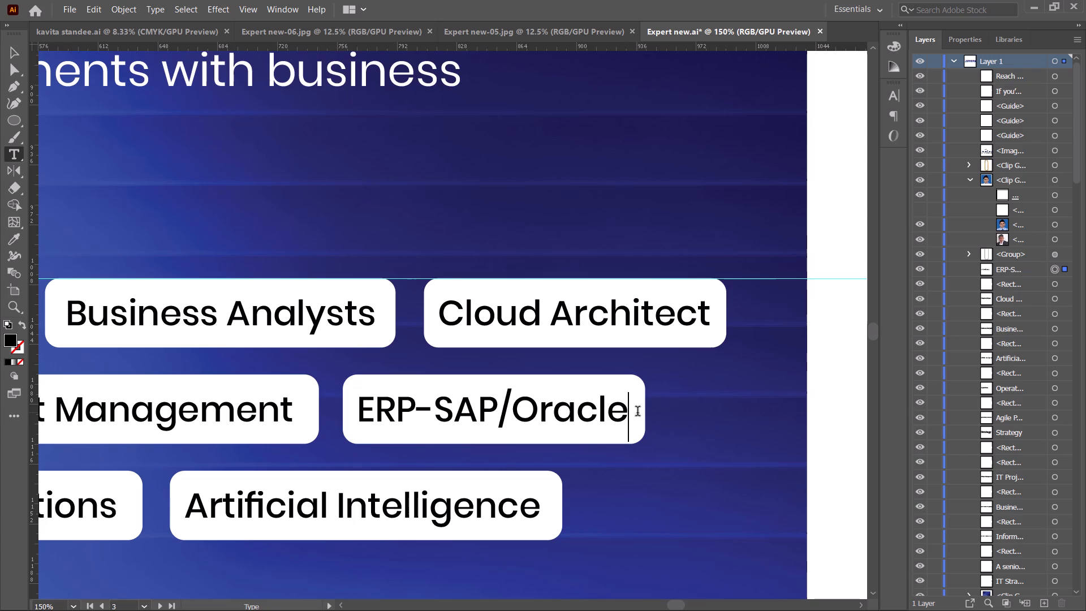
click(13, 58)
click(413, 155)
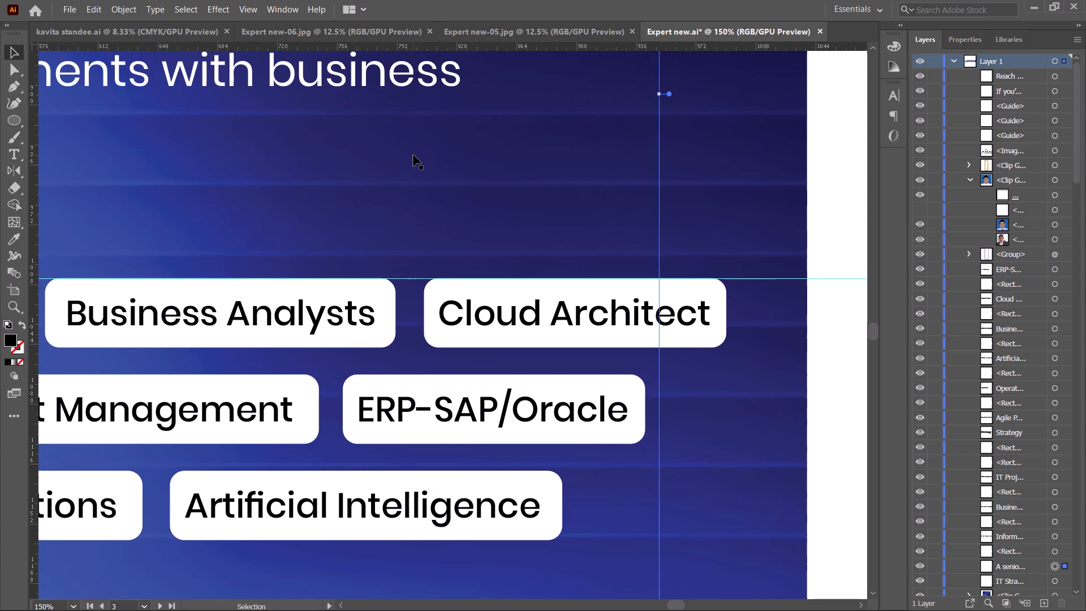
Review the technology leader's three rows of skill tags and those on the neighbouring cybersecurity leader's artboard.
alt+scroll(506, 190, down, 1)
key(space)
drag(518, 208, 635, 226)
alt+scroll(635, 226, down, 1)
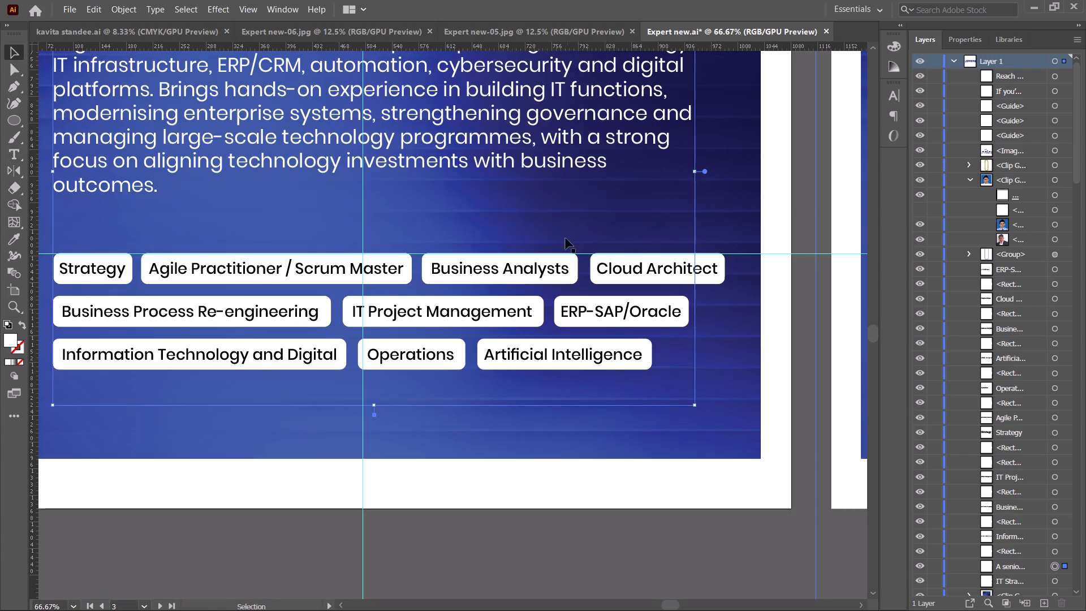
key(space)
drag(566, 238, 608, 236)
click(572, 549)
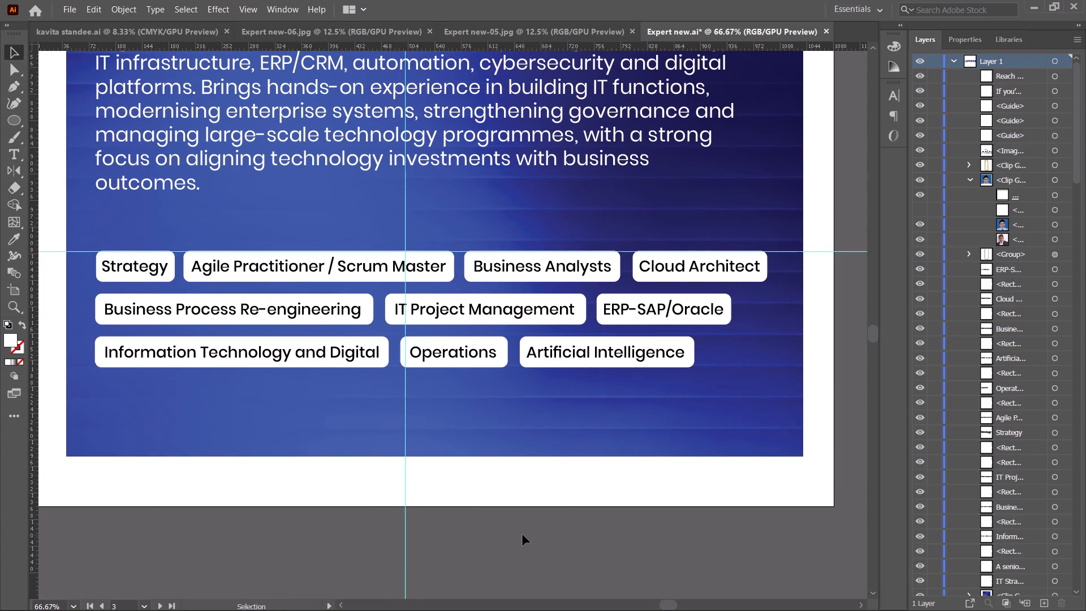
key(space)
key(space)
key(space)
key(space)
key(space)
key(space)
key(space)
key(space)
key(space)
key(space)
key(space)
key(space)
key(space)
key(space)
key(space)
key(space)
key(space)
key(space)
key(space)
key(space)
drag(516, 535, 323, 591)
drag(499, 524, 213, 513)
drag(476, 505, 333, 504)
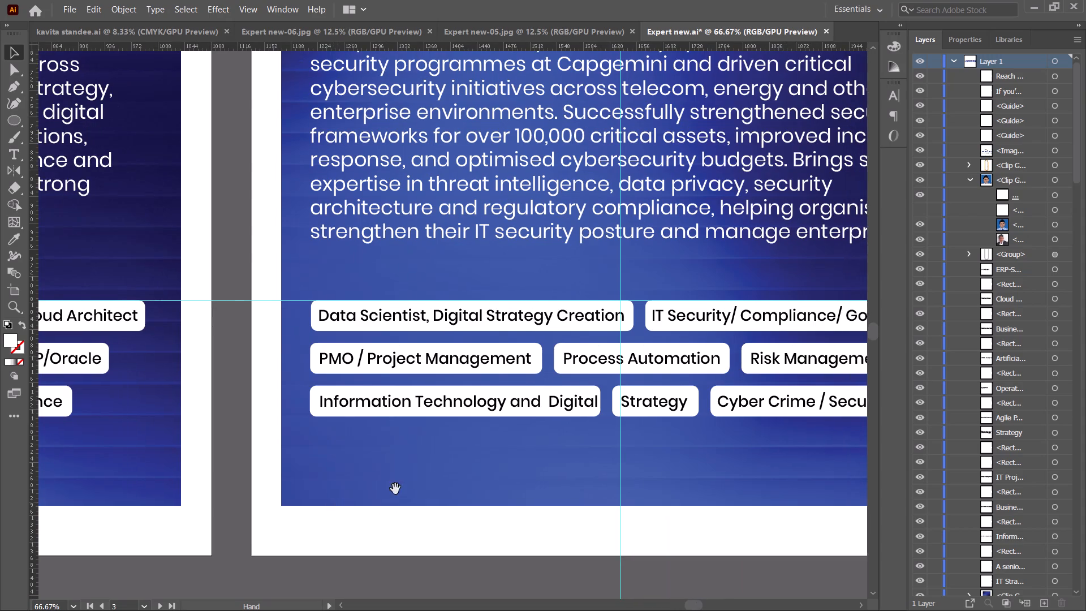
drag(542, 418, 519, 420)
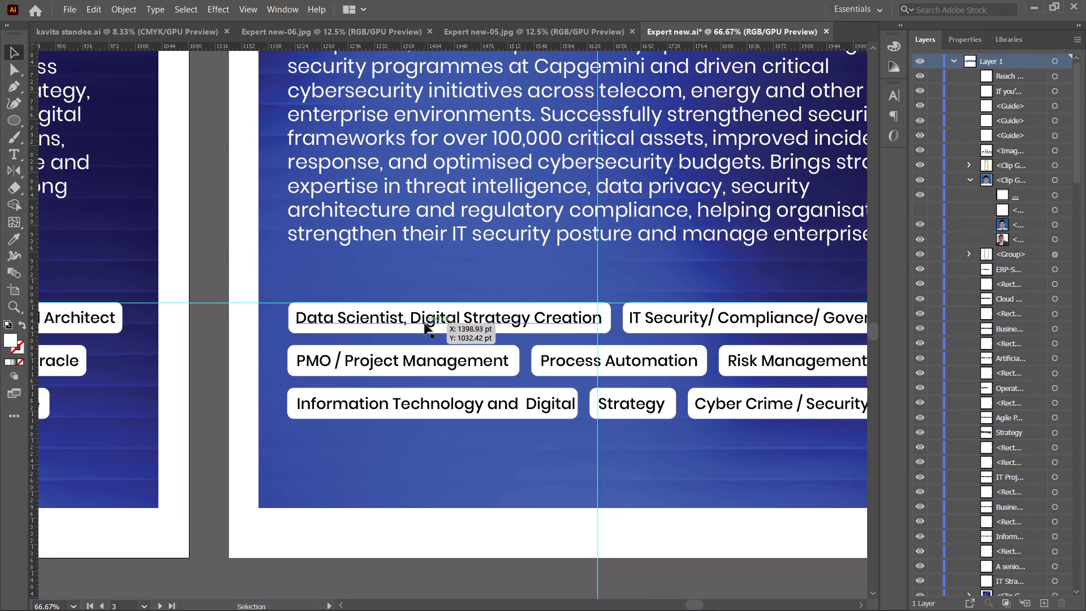
Set the phrase "23 years of expertise" in the cybersecurity leader's biography to Poppins Bold.
key(space)
key(space)
key(space)
key(space)
key(space)
key(space)
key(space)
key(space)
key(space)
drag(494, 250, 291, 416)
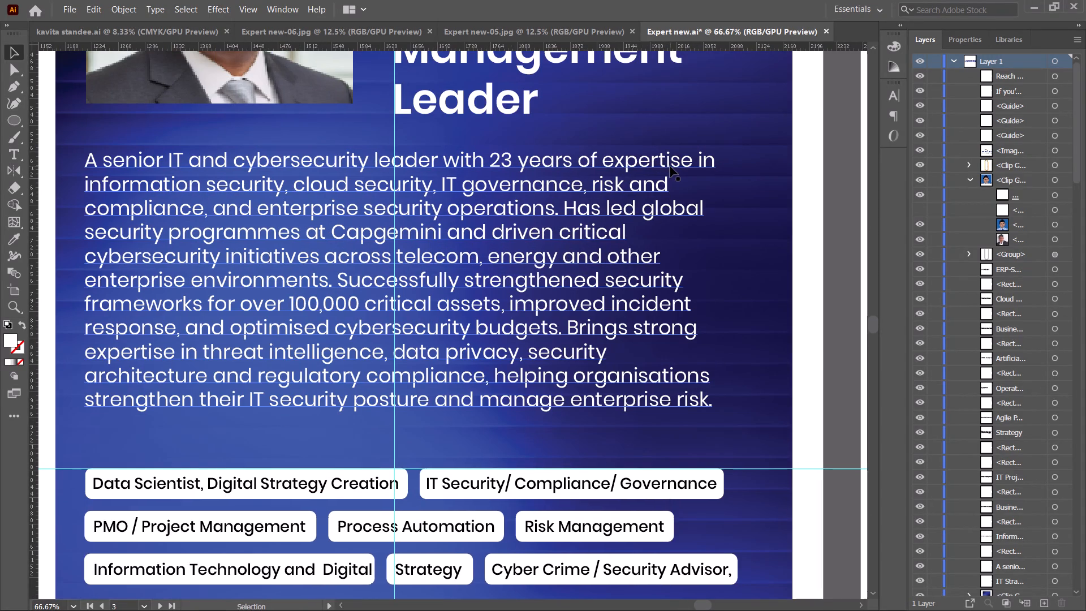
key(t)
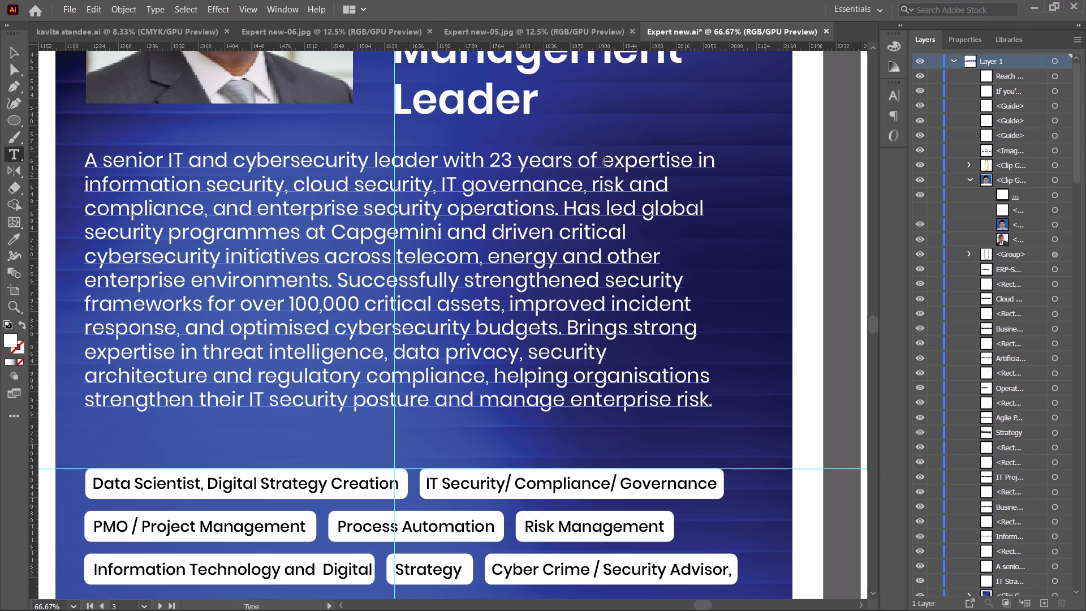
drag(606, 163, 689, 171)
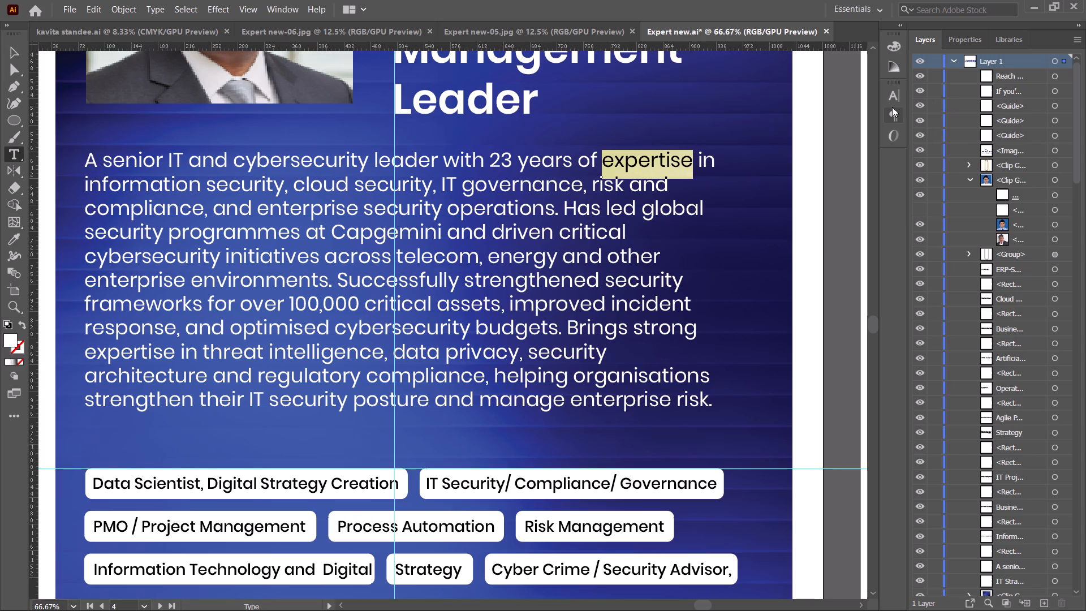
drag(490, 162, 665, 165)
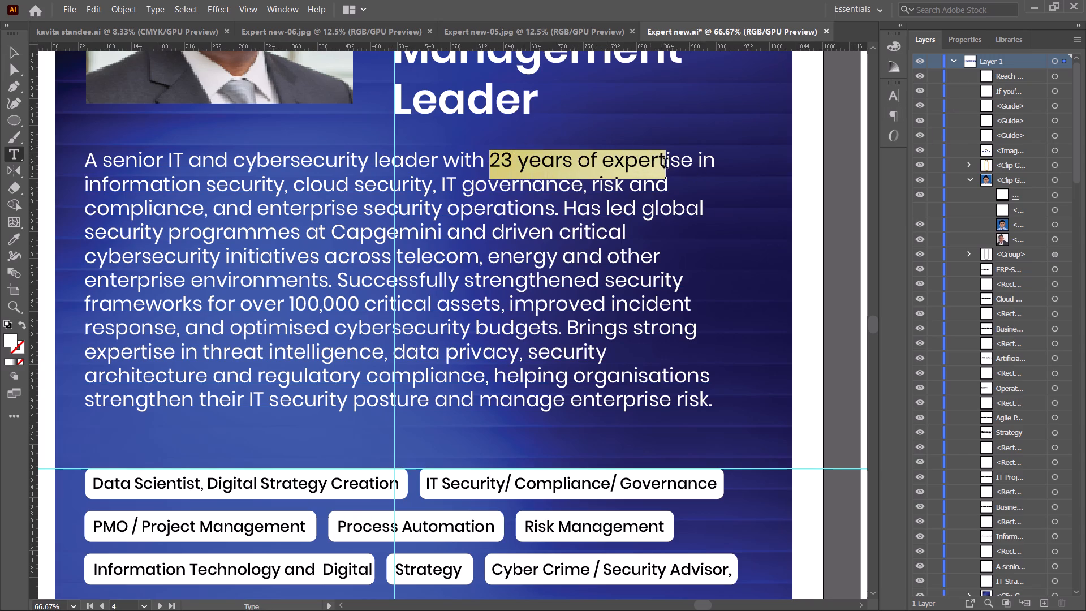
drag(665, 165, 692, 167)
click(893, 94)
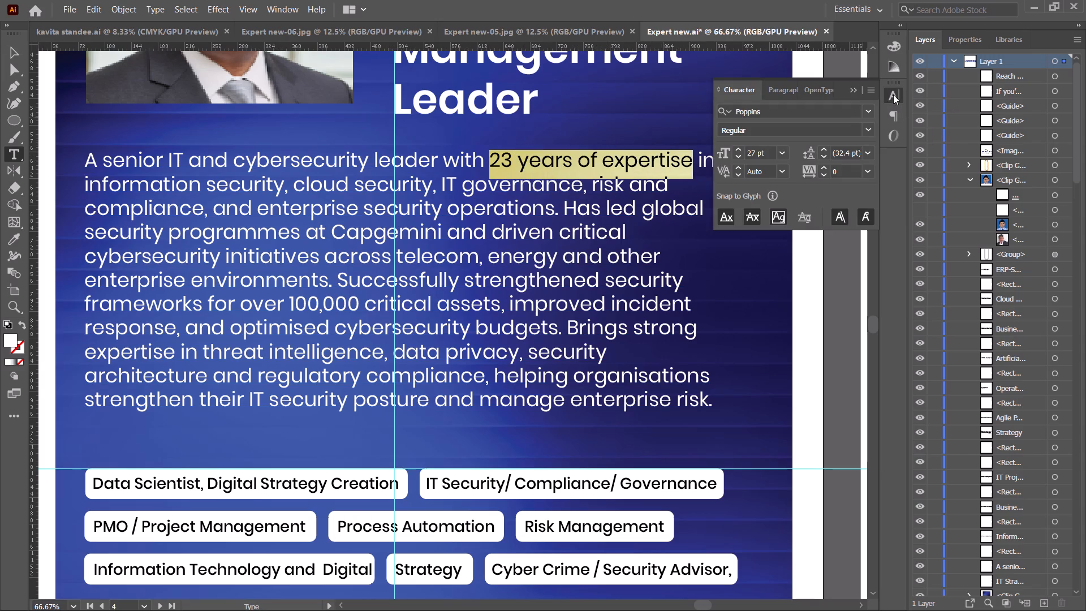
click(866, 130)
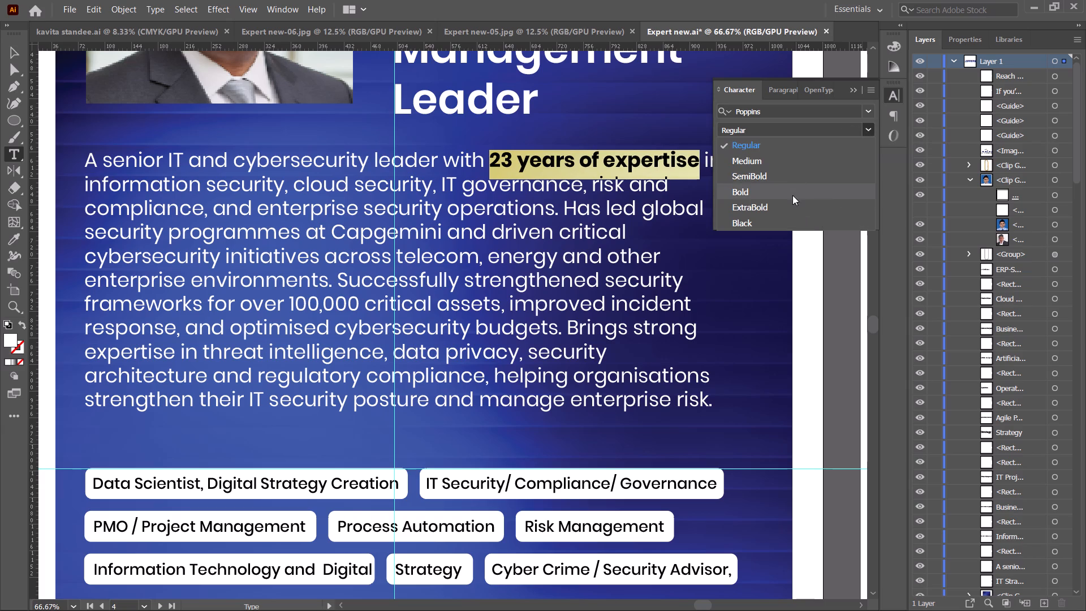
click(792, 195)
click(8, 52)
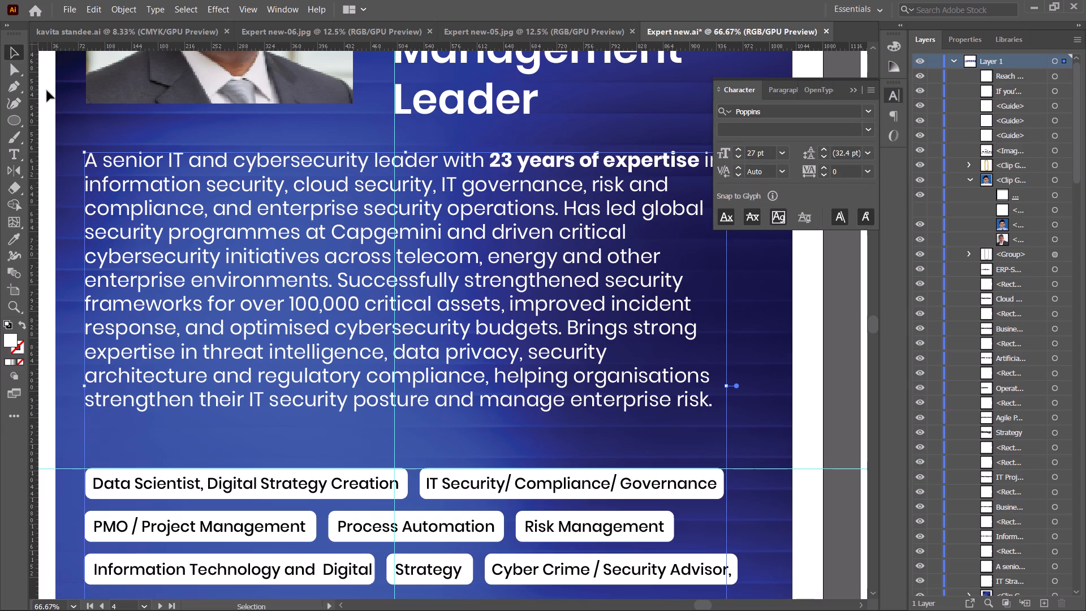
click(47, 91)
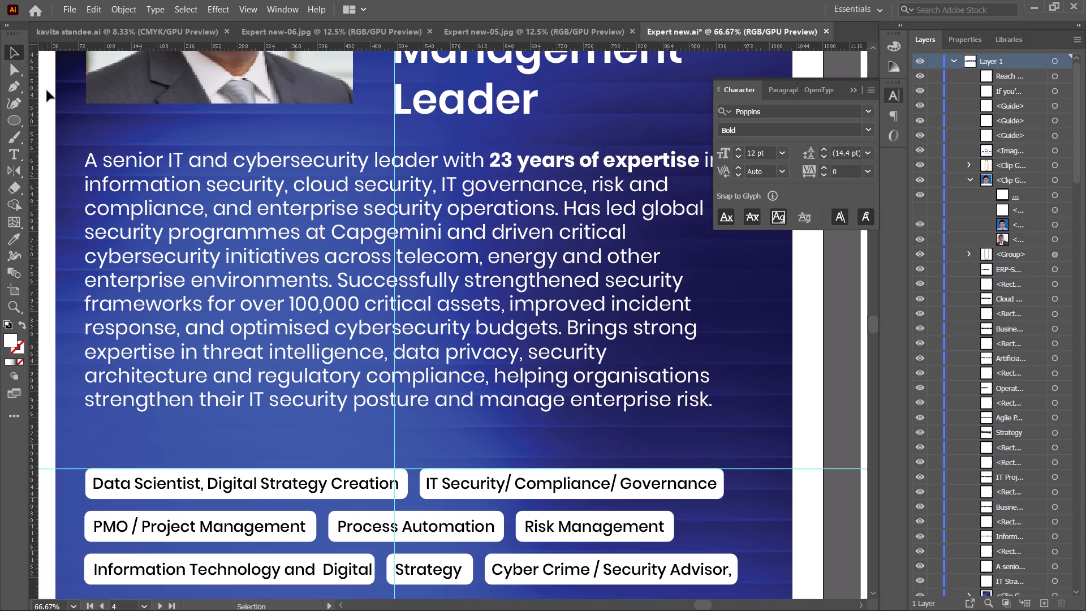
Check the type style of "experience" in the IT Strategy leader's biography against the newly bolded phrase.
alt+scroll(125, 134, down, 2)
key(space)
key(space)
key(space)
key(space)
drag(136, 145, 247, 172)
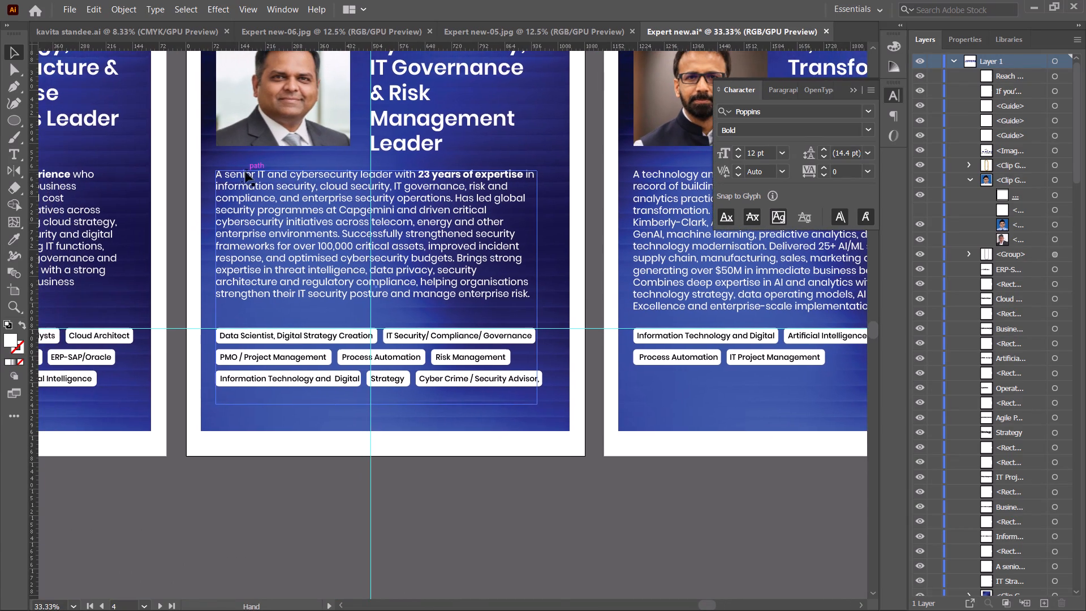
key(space)
key(space)
key(space)
drag(199, 184, 382, 192)
key(y)
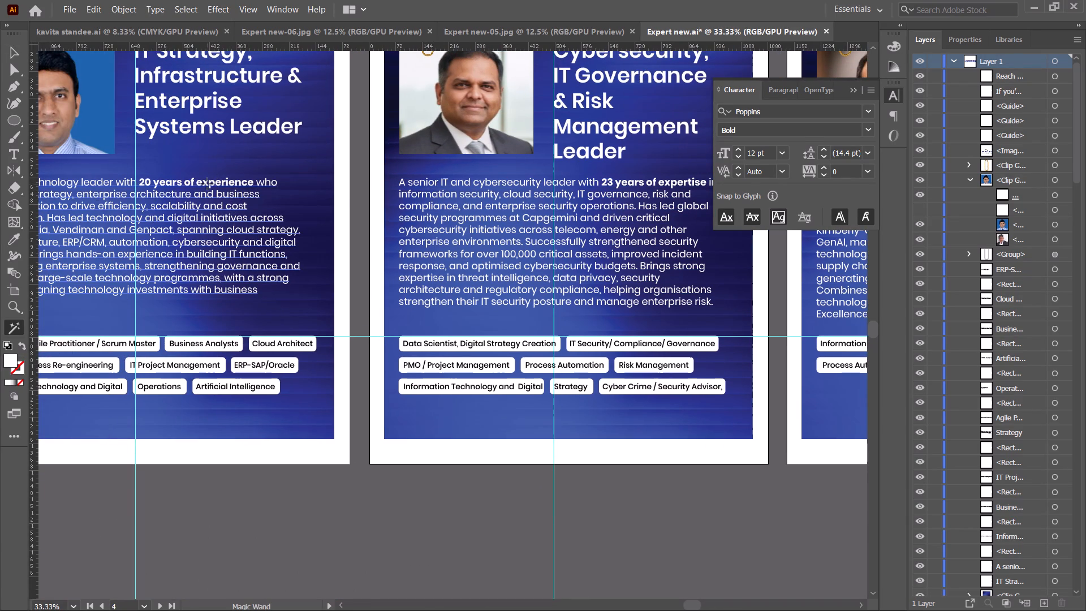
key(t)
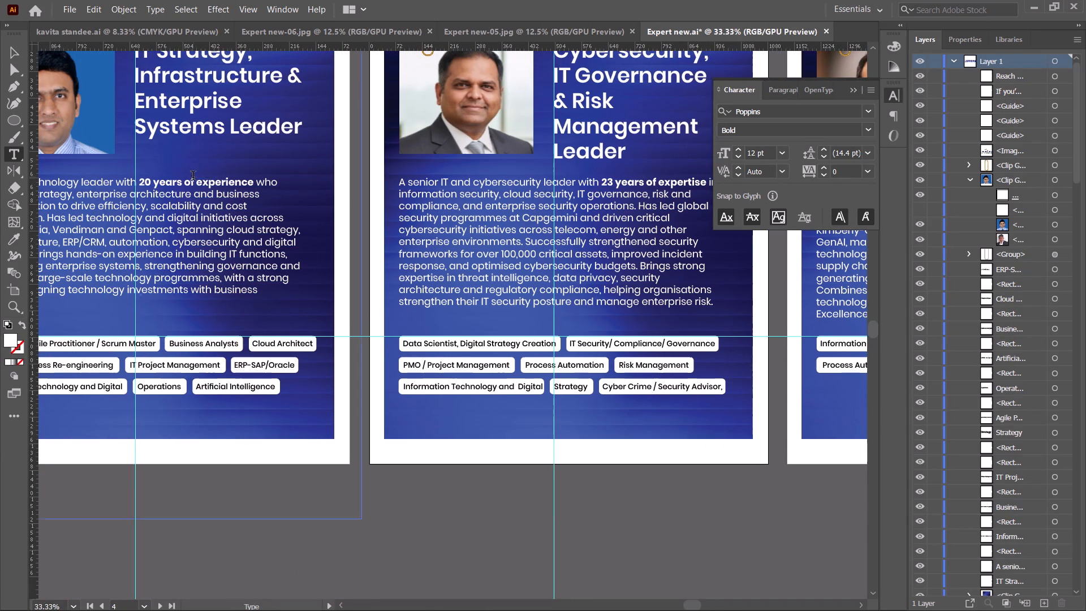
drag(197, 183, 231, 185)
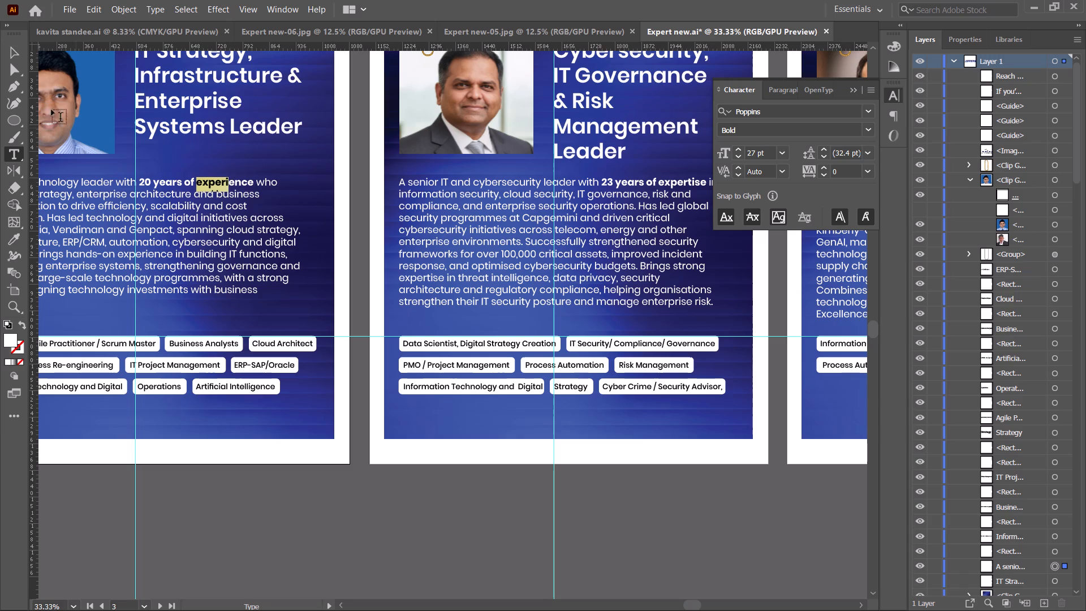
click(10, 51)
Examine the biography and skill tags on the AI, Data & Digital Transformation Leader's artboard.
key(space)
key(space)
key(space)
key(space)
key(space)
key(space)
key(space)
key(space)
key(space)
key(space)
key(space)
key(space)
key(space)
key(space)
key(space)
key(space)
key(space)
key(space)
key(space)
key(space)
drag(512, 204, 265, 224)
drag(404, 247, 295, 250)
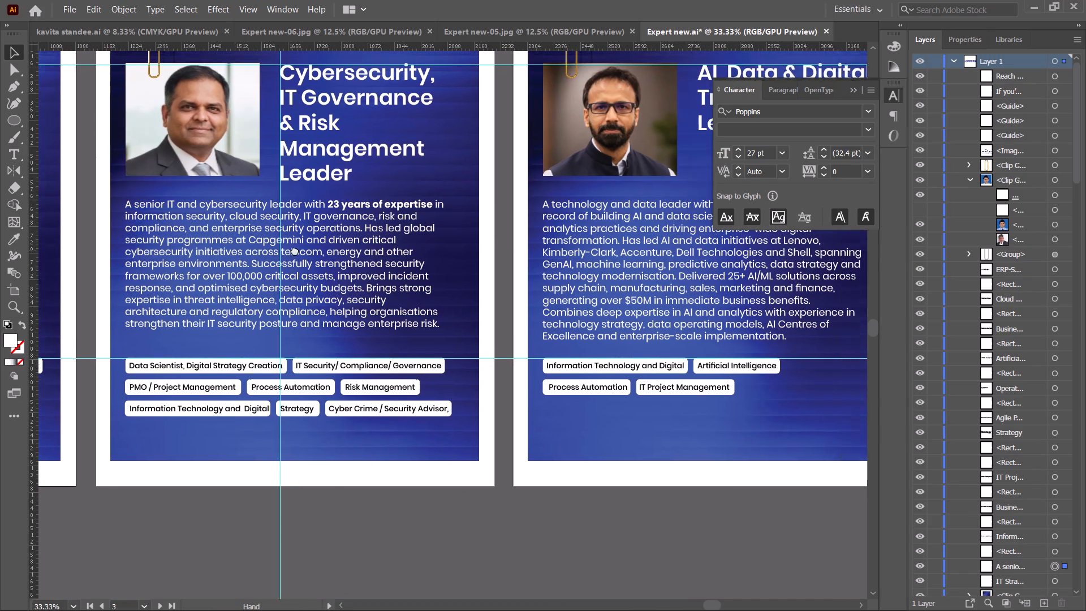
drag(295, 250, 200, 250)
drag(438, 251, 388, 255)
key(space)
drag(509, 236, 485, 234)
key(t)
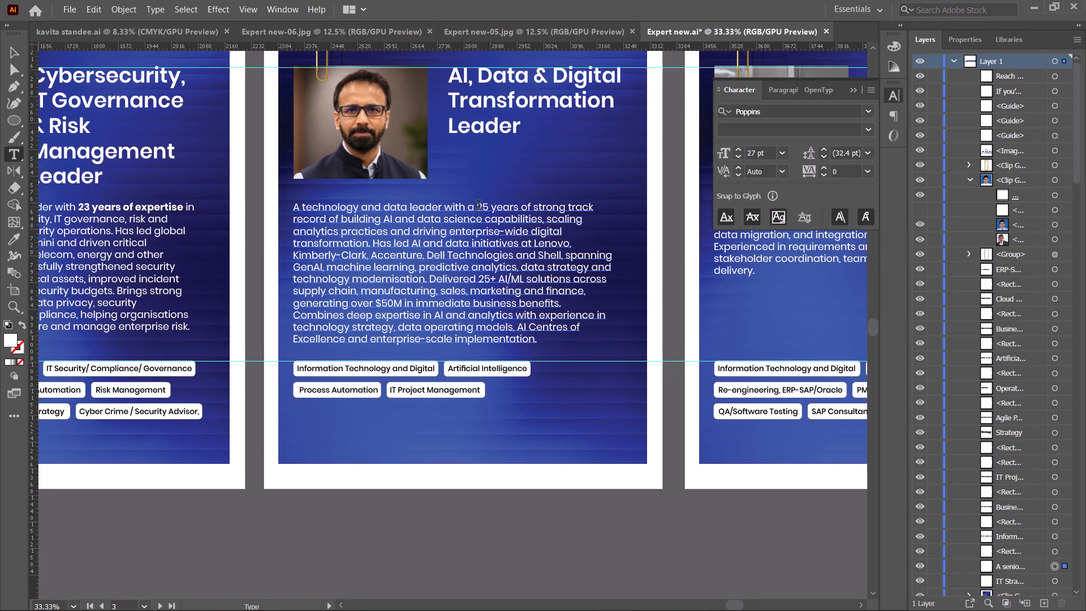
Delete the trailing comma from the Cyber Crime / Security Advisor tag on the cybersecurity leader's artboard.
key(space)
key(space)
key(space)
key(space)
key(space)
key(space)
key(space)
key(space)
key(space)
key(space)
key(space)
drag(200, 326, 486, 289)
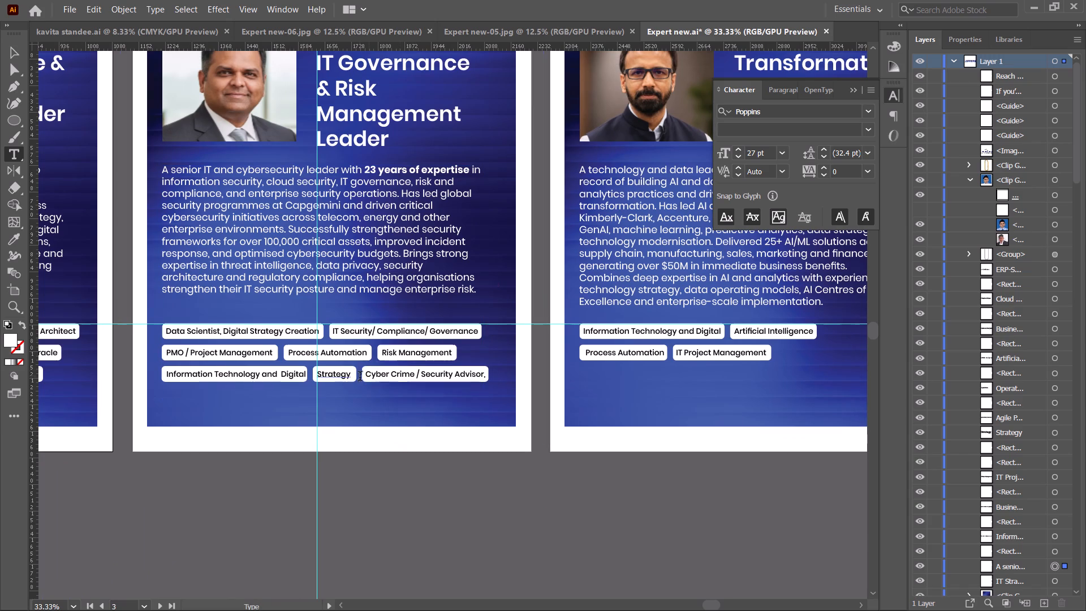
alt+scroll(404, 380, up, 3)
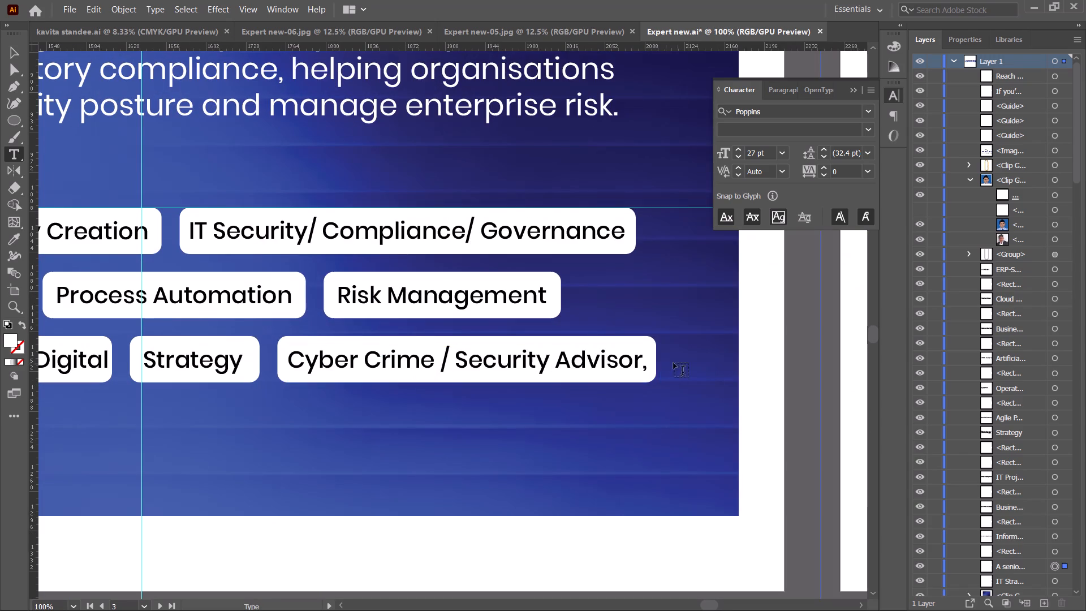
click(645, 364)
key(BackSpace)
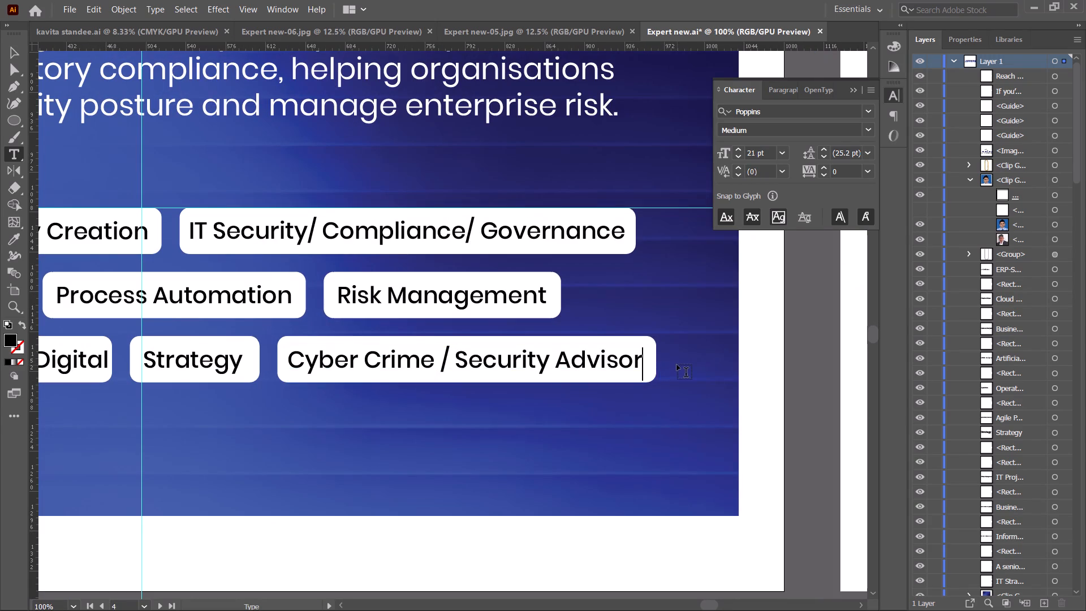
click(19, 45)
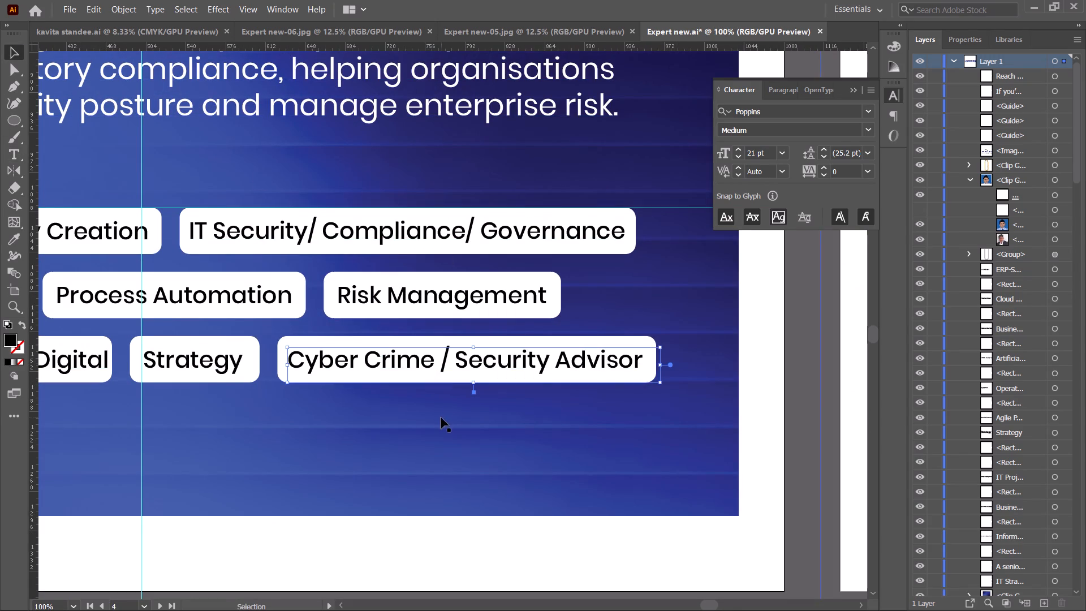
Review the three rows of skill tags on the cybersecurity leader's artboard.
key(space)
key(space)
key(space)
key(space)
key(space)
key(space)
key(space)
key(space)
key(space)
key(space)
key(space)
key(space)
drag(441, 418, 612, 413)
alt+scroll(612, 413, down, 2)
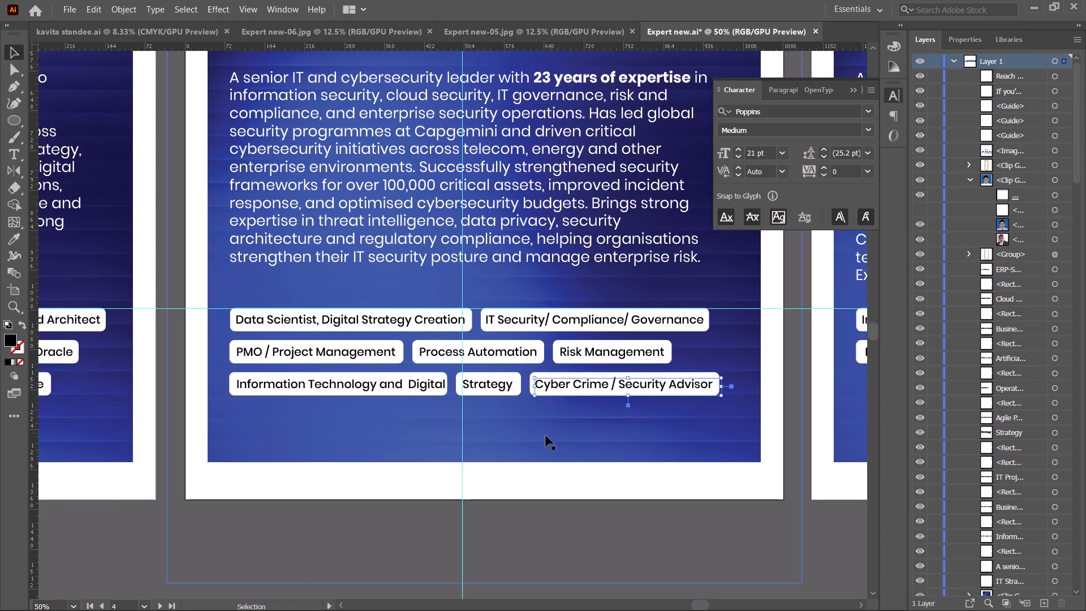
key(space)
drag(538, 437, 515, 434)
click(511, 507)
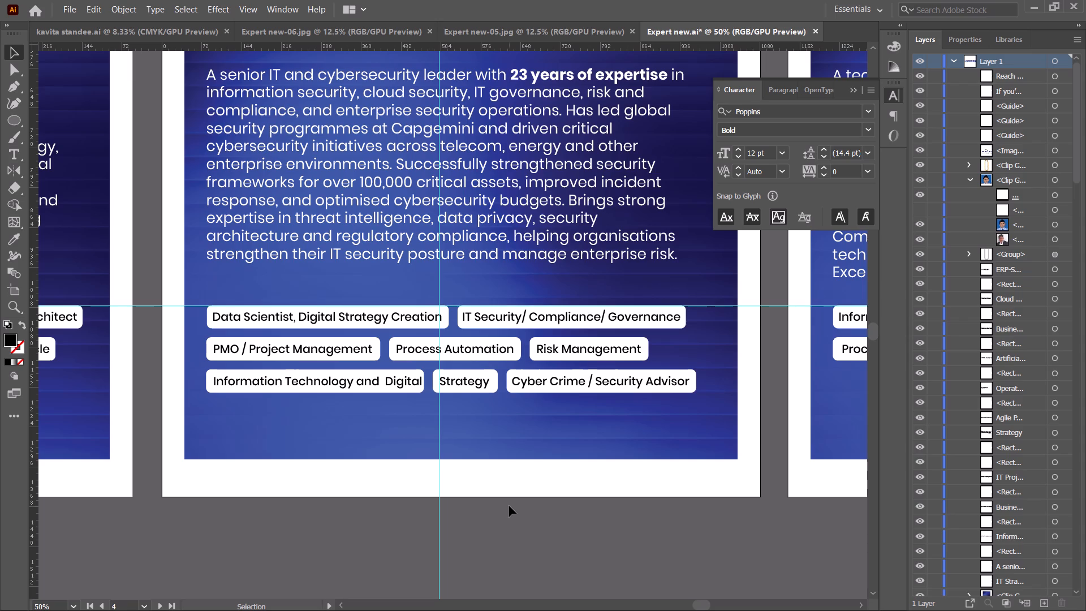
Cut "Digital Strategy Creation" from the first-row Data Scientist tag on the cybersecurity leader's artboard.
alt+scroll(258, 345, up, 2)
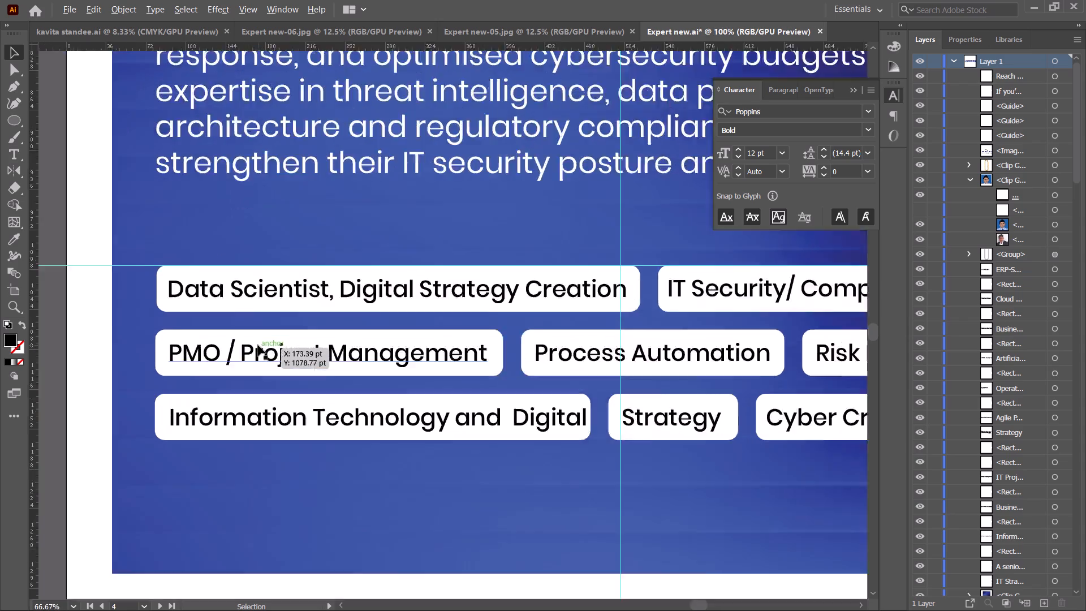
alt+scroll(258, 345, up, 1)
alt+scroll(341, 303, down, 1)
click(358, 261)
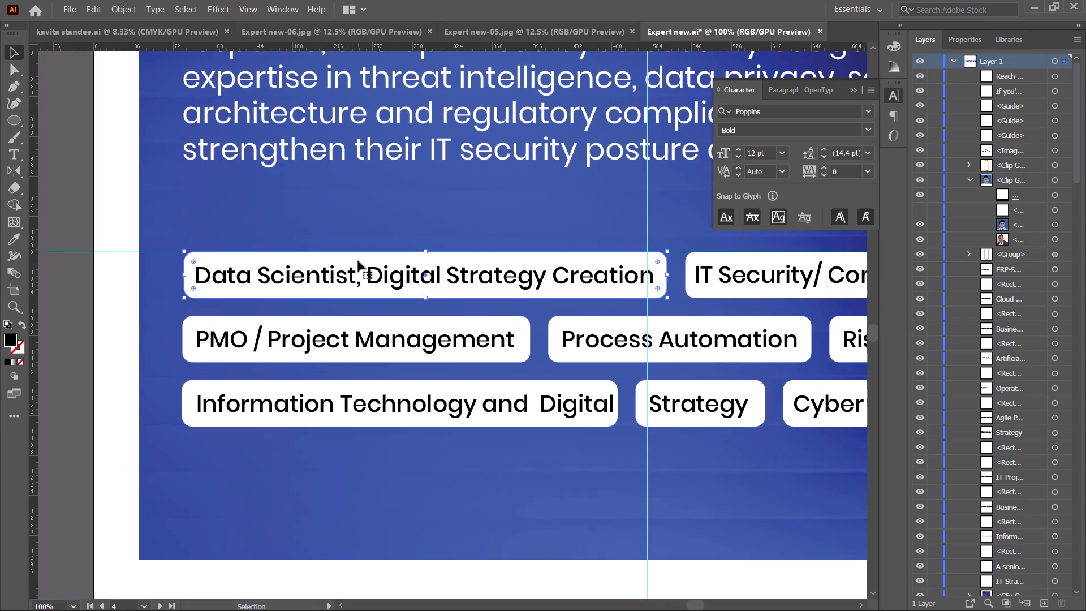
key(t)
drag(367, 274, 685, 267)
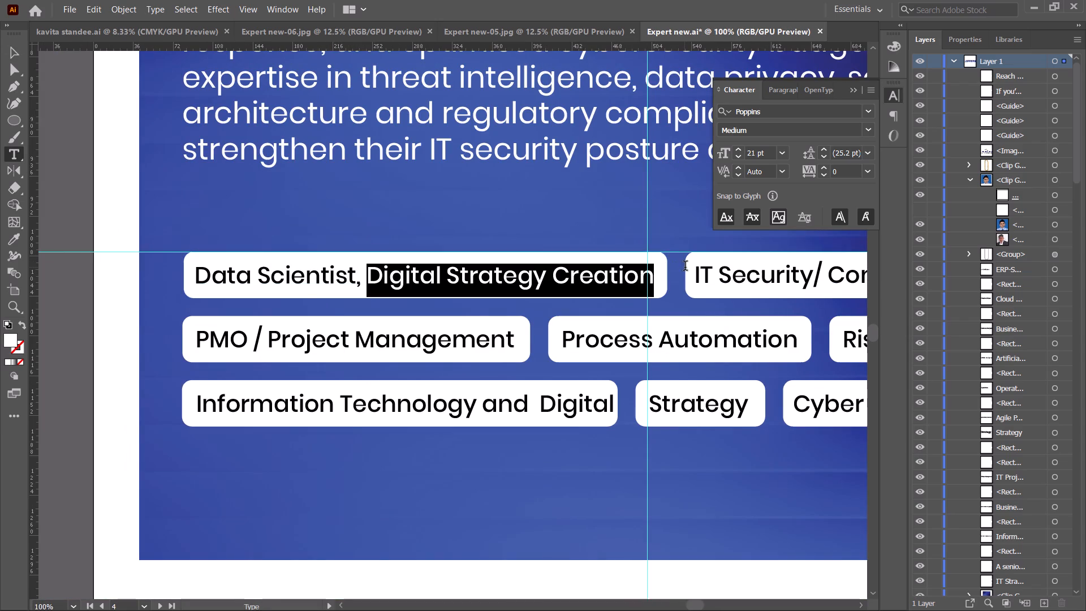
key(ctrl+x)
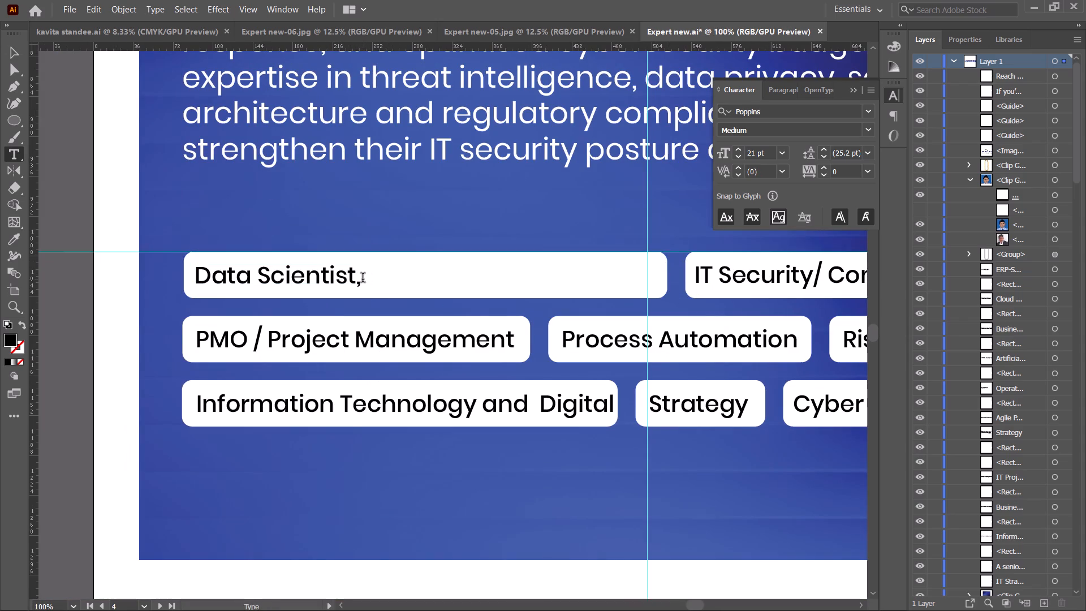
Delete the trailing comma from the first-row Data Scientist tag and narrow its text frame and white box to fit the words.
click(363, 279)
key(BackSpace)
click(14, 50)
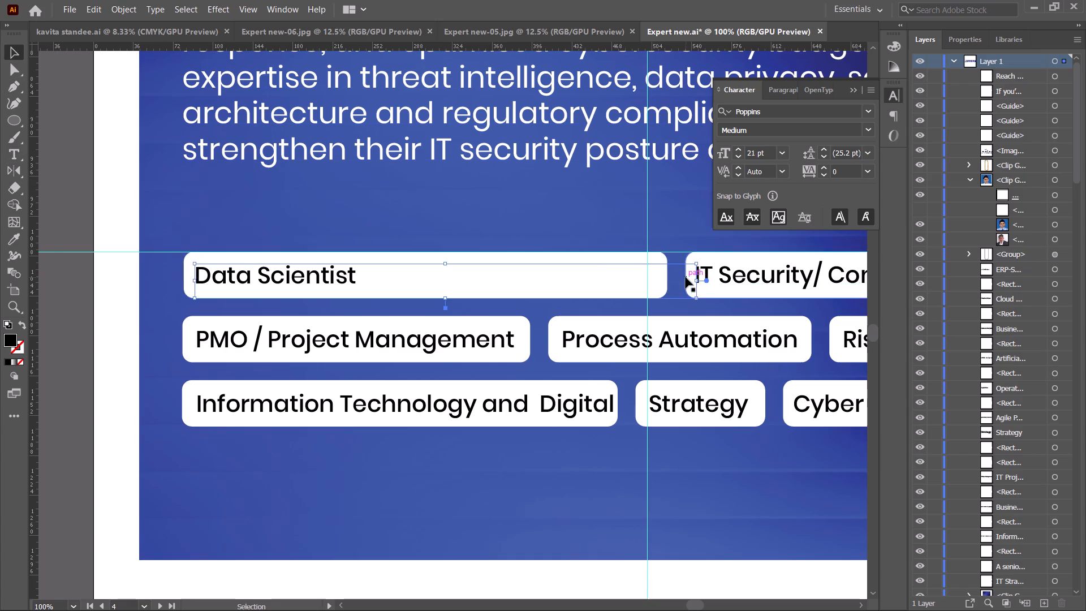
drag(698, 281, 360, 288)
click(544, 275)
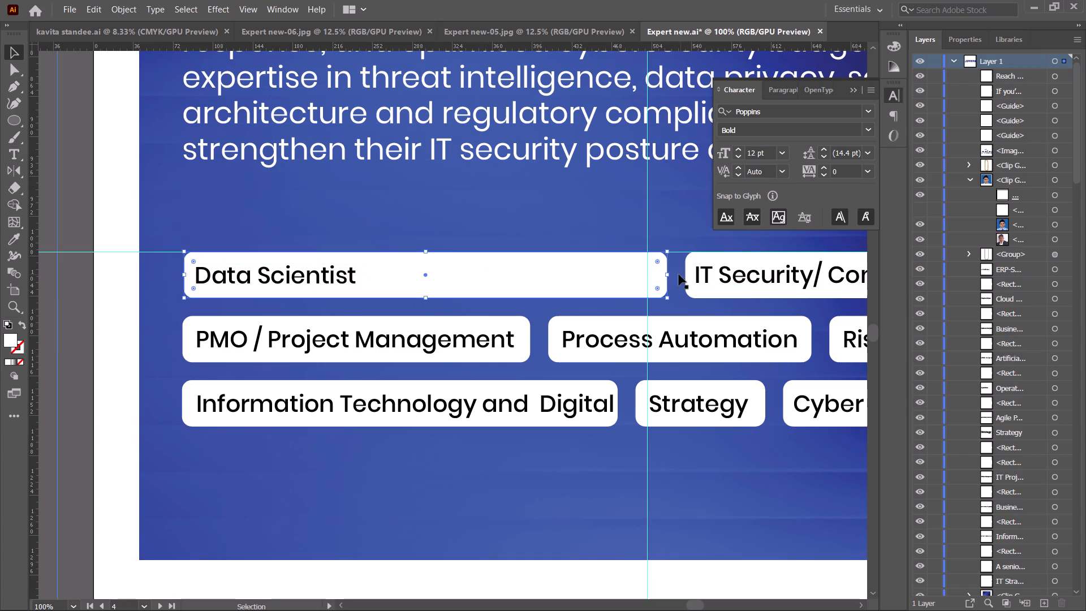
drag(665, 273, 365, 270)
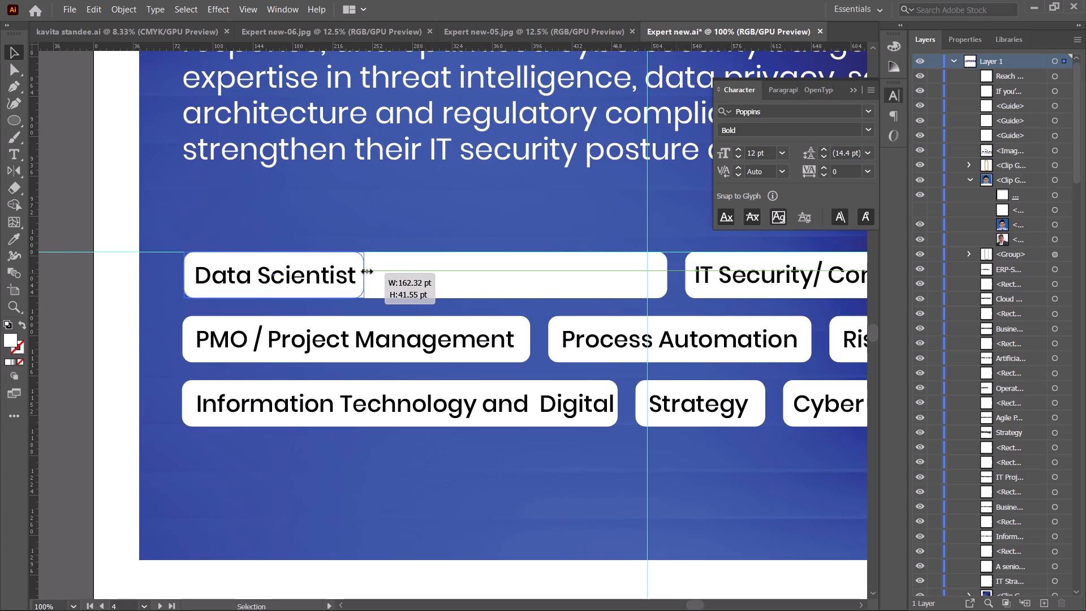
drag(365, 270, 366, 270)
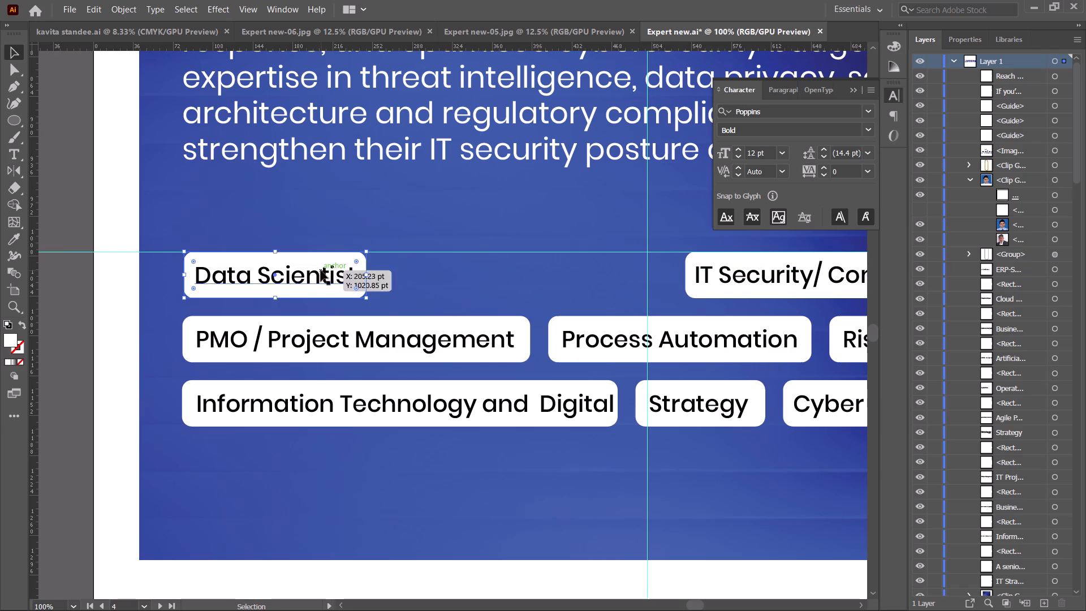
Duplicate the Data Scientist tag, text and box together, into the gap before the IT Security/ Compliance/ Governance tag.
shift+click(321, 271)
alt+drag(303, 264, 491, 265)
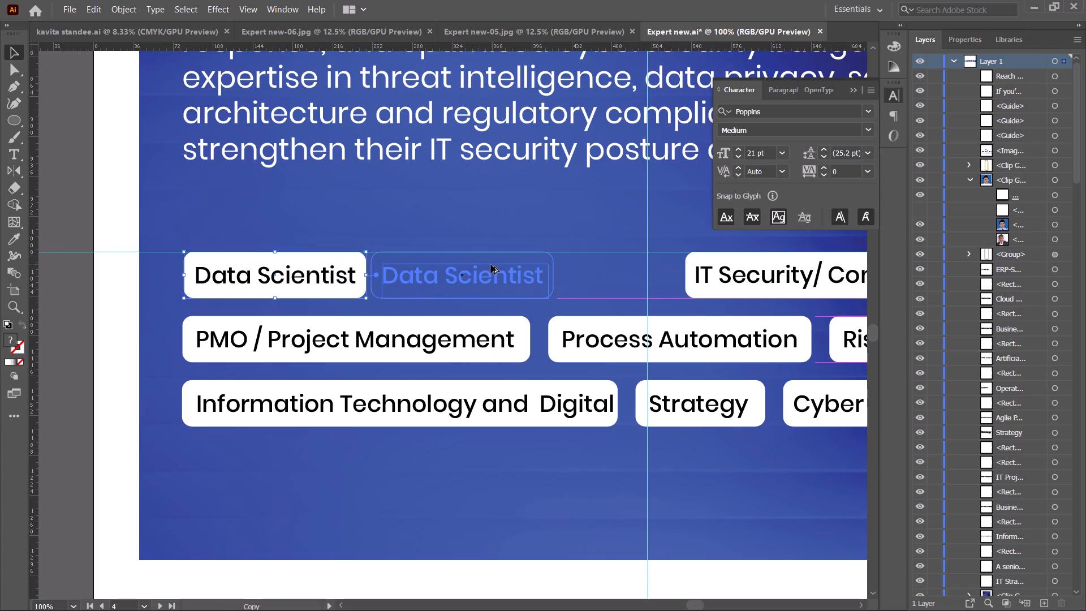
alt+drag(491, 265, 497, 265)
click(470, 192)
Replace the duplicate tag's text with the cut "Digital Strategy Creation" and widen its text frame and white box to fit.
click(530, 276)
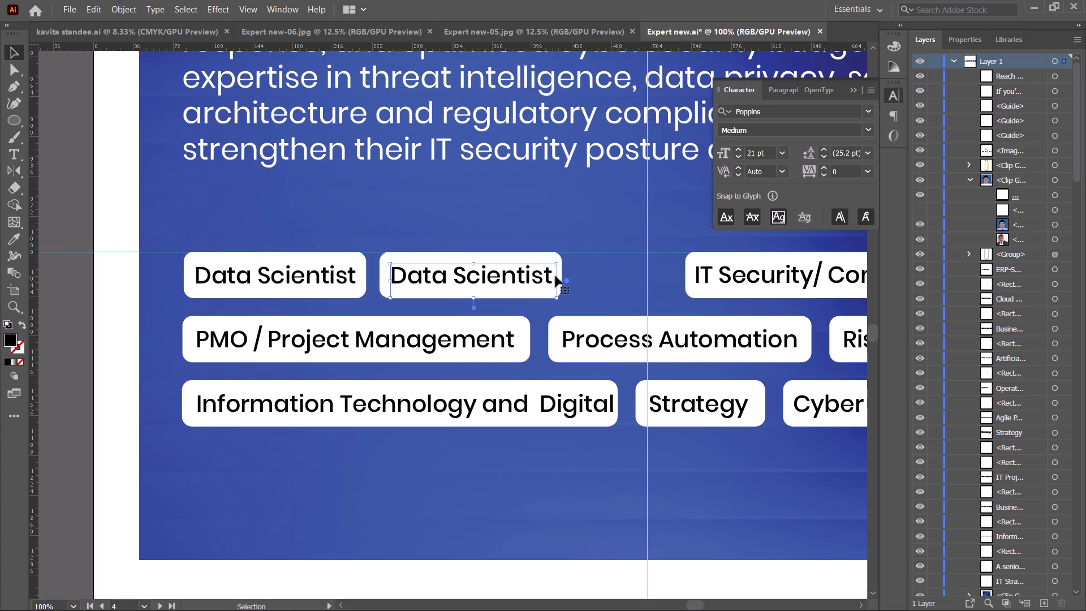
drag(557, 278, 745, 287)
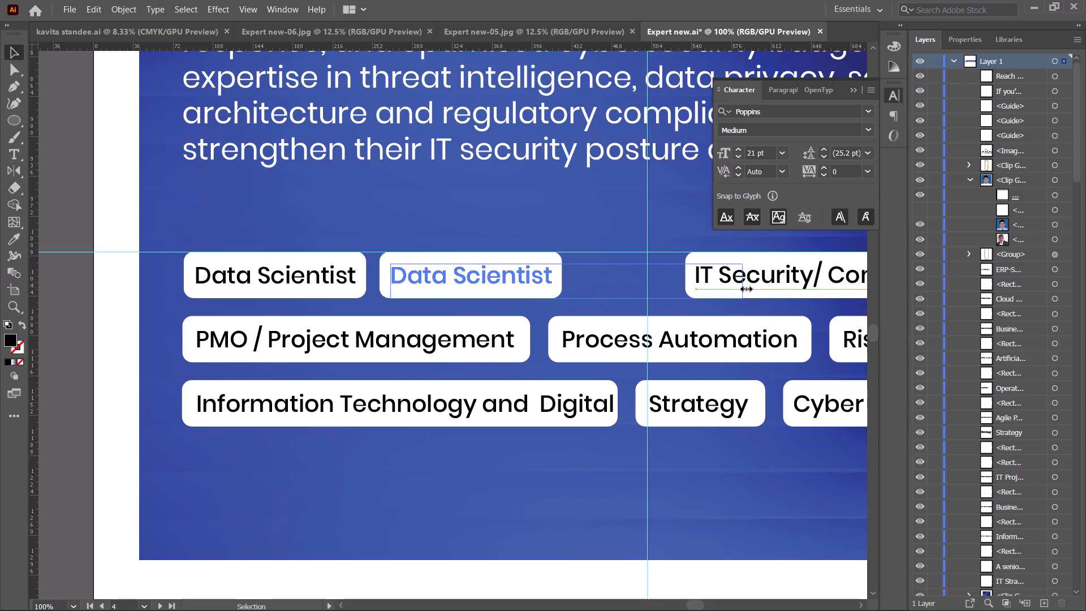
drag(745, 287, 747, 286)
triple_click(455, 279)
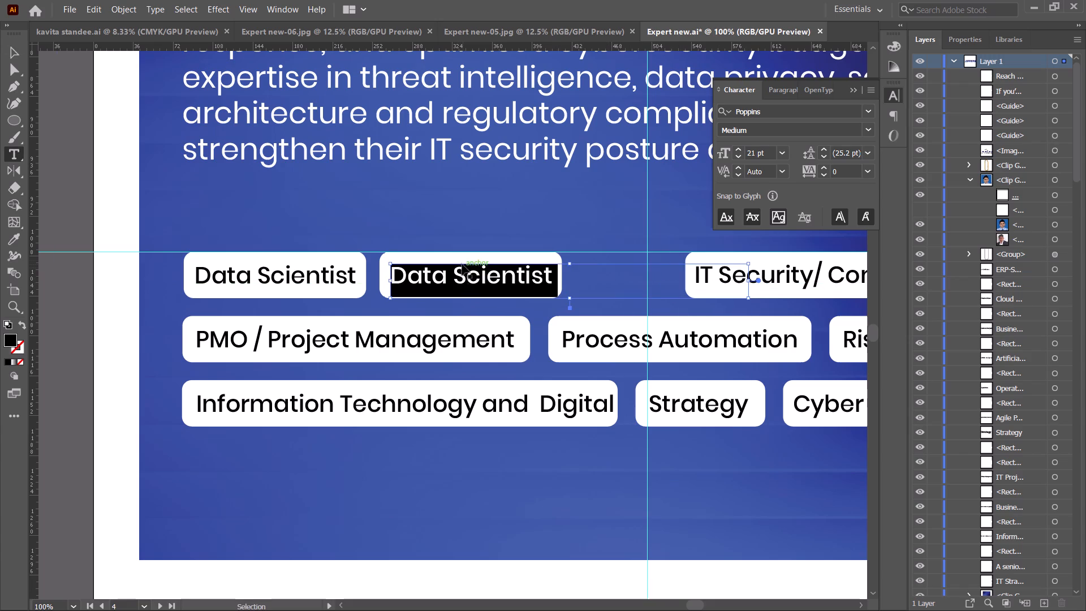
key(ctrl+v)
click(12, 50)
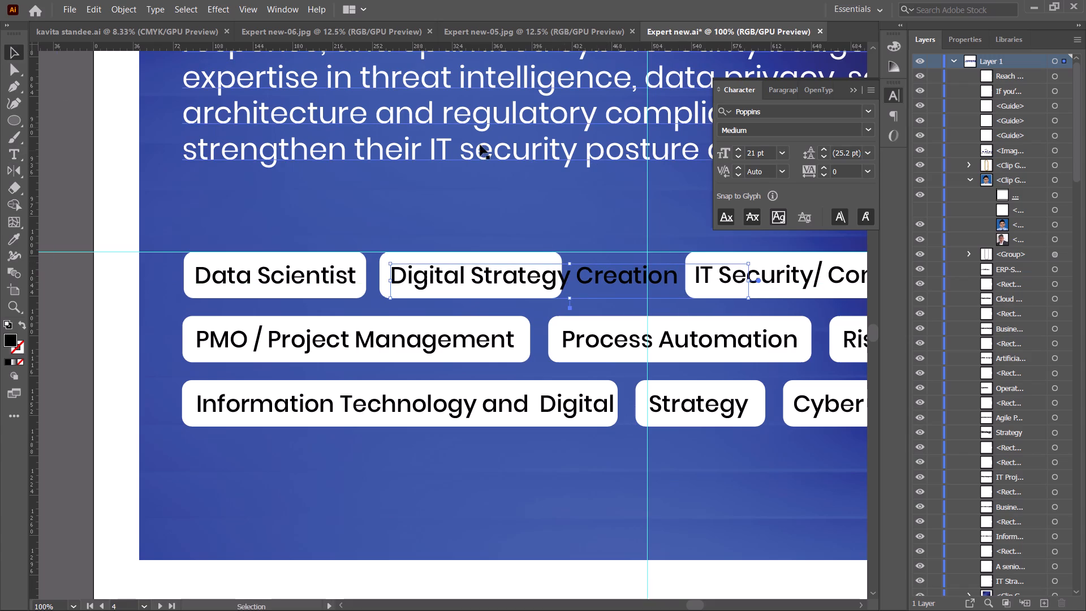
click(532, 195)
click(541, 257)
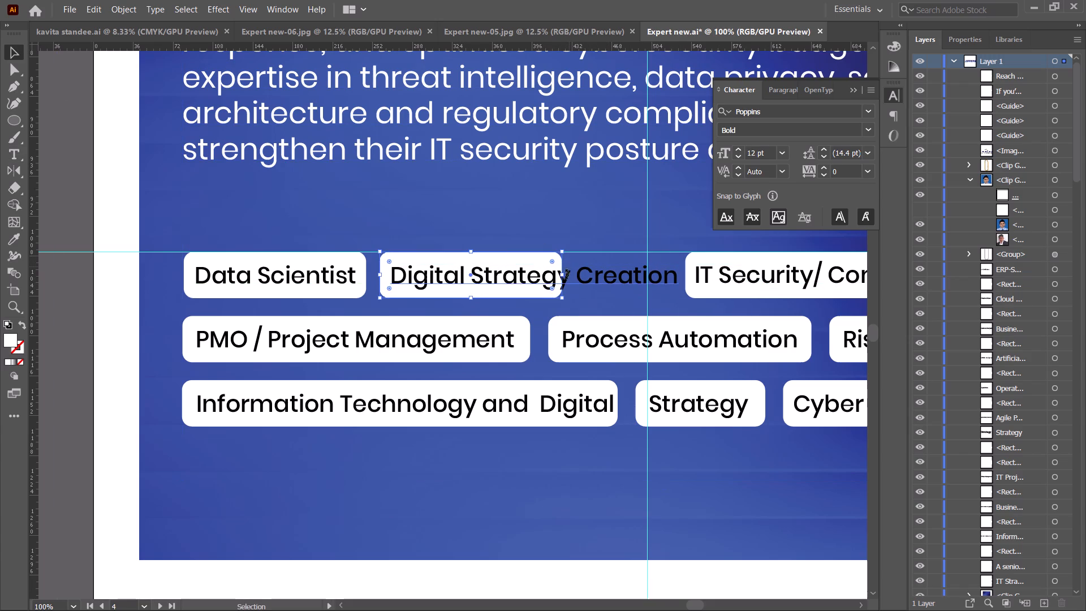
drag(563, 274, 679, 278)
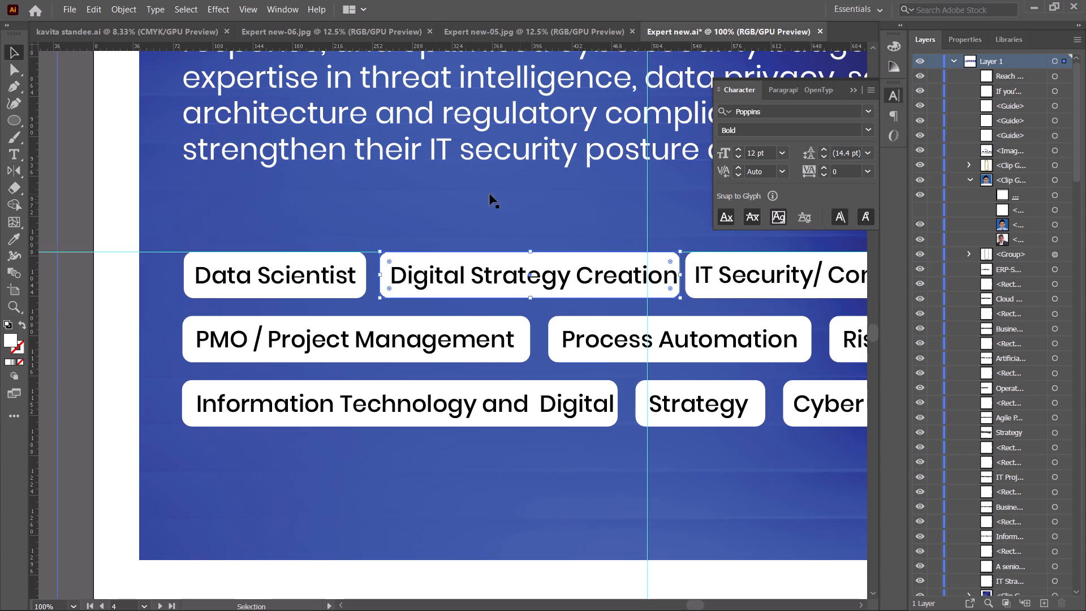
click(439, 185)
Examine the spacing and fit of the three skill tag rows on the cybersecurity leader's artboard.
alt+scroll(439, 185, down, 1)
key(space)
drag(504, 185, 420, 187)
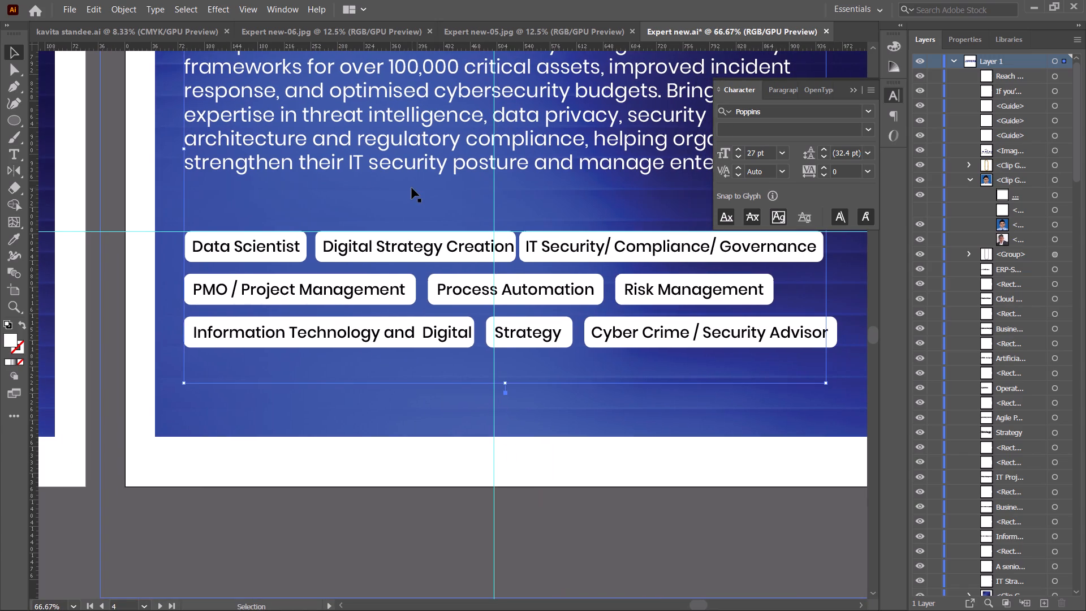
alt+scroll(413, 235, down, 1)
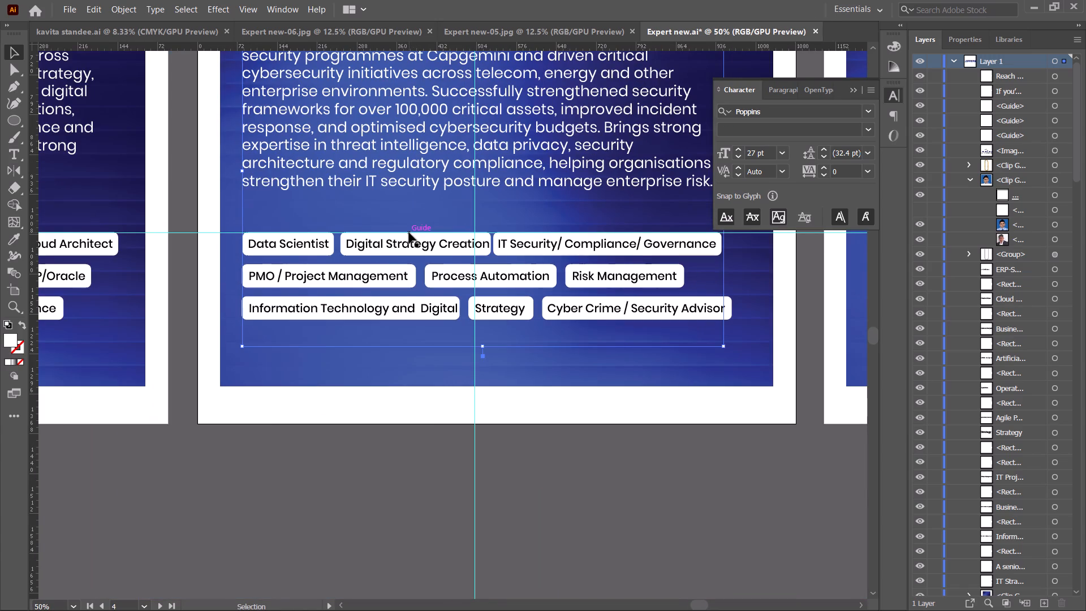
alt+scroll(409, 233, down, 1)
key(space)
key(space)
drag(442, 260, 365, 271)
click(454, 420)
key(space)
key(space)
key(space)
drag(453, 394, 420, 426)
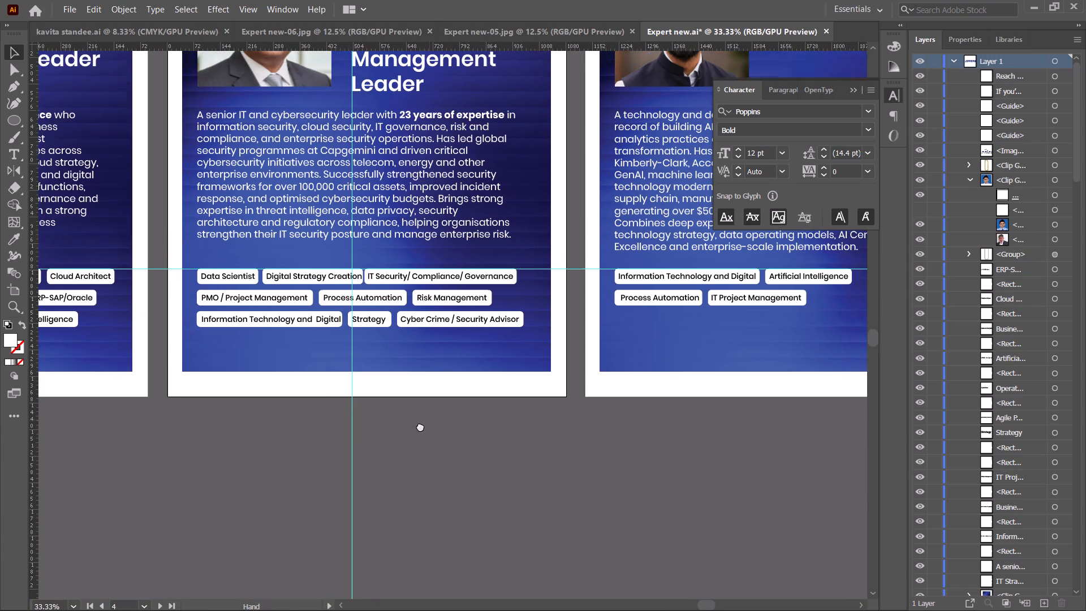
drag(420, 426, 409, 433)
key(space)
key(space)
key(space)
key(space)
key(space)
key(space)
key(space)
key(space)
key(space)
key(space)
key(space)
key(space)
key(space)
key(space)
key(space)
key(space)
key(space)
key(space)
key(space)
key(space)
Set "25 years of strong track record" to Bold in the AI, Data & Digital Transformation Leader's biography.
drag(403, 378, 341, 445)
drag(421, 363, 210, 402)
drag(365, 391, 314, 379)
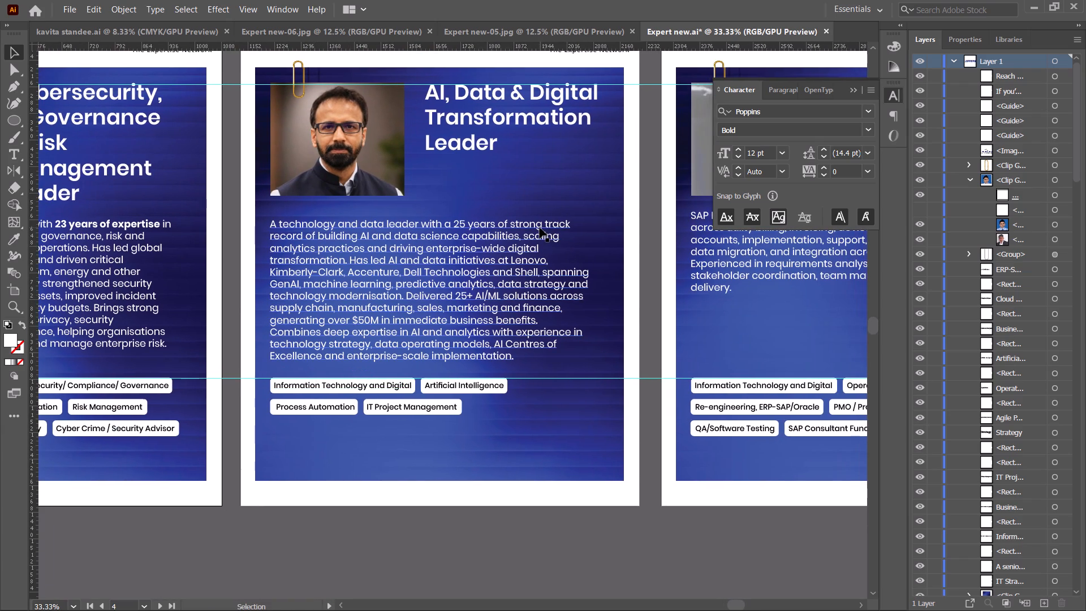
alt+scroll(485, 207, up, 2)
key(space)
drag(506, 253, 467, 242)
key(t)
drag(383, 234, 436, 237)
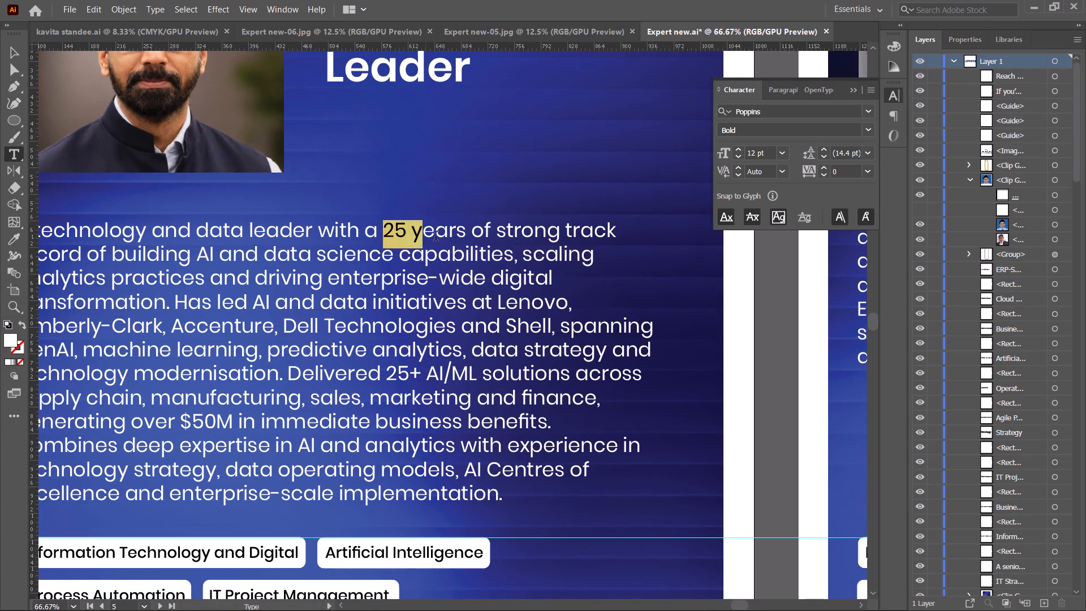
drag(436, 237, 624, 233)
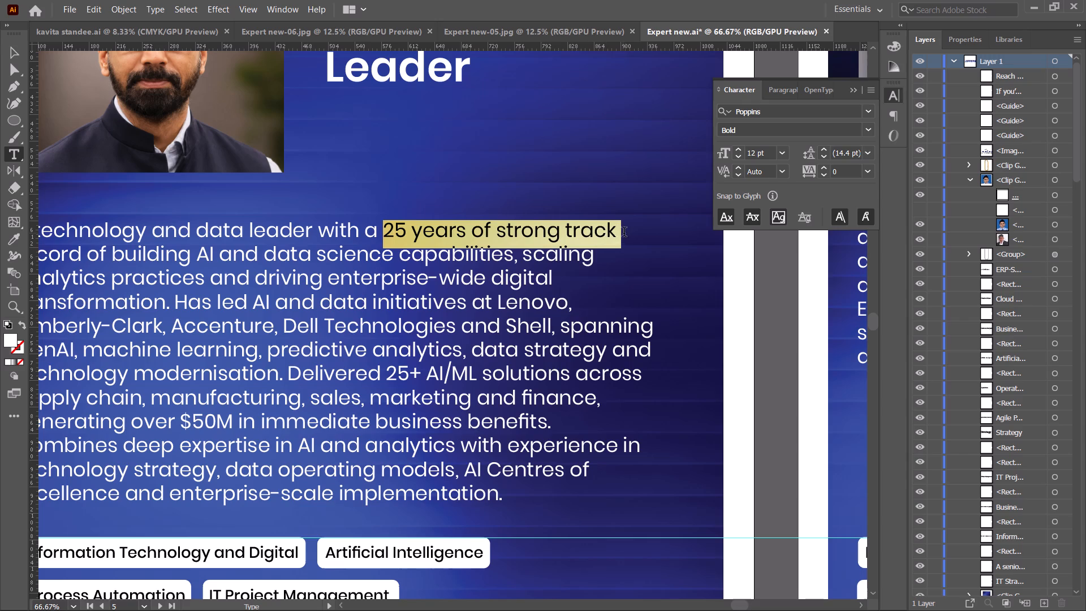
drag(624, 233, 628, 233)
key(space)
key(space)
drag(420, 278, 644, 282)
key(ctrl+z)
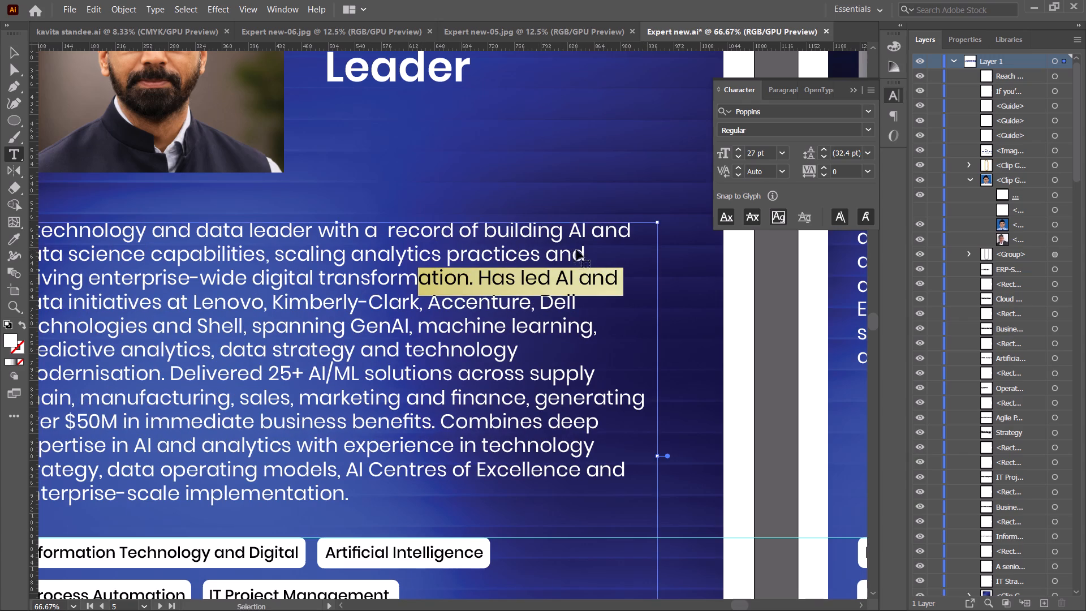
key(ctrl+z)
scroll(532, 247, right, 1)
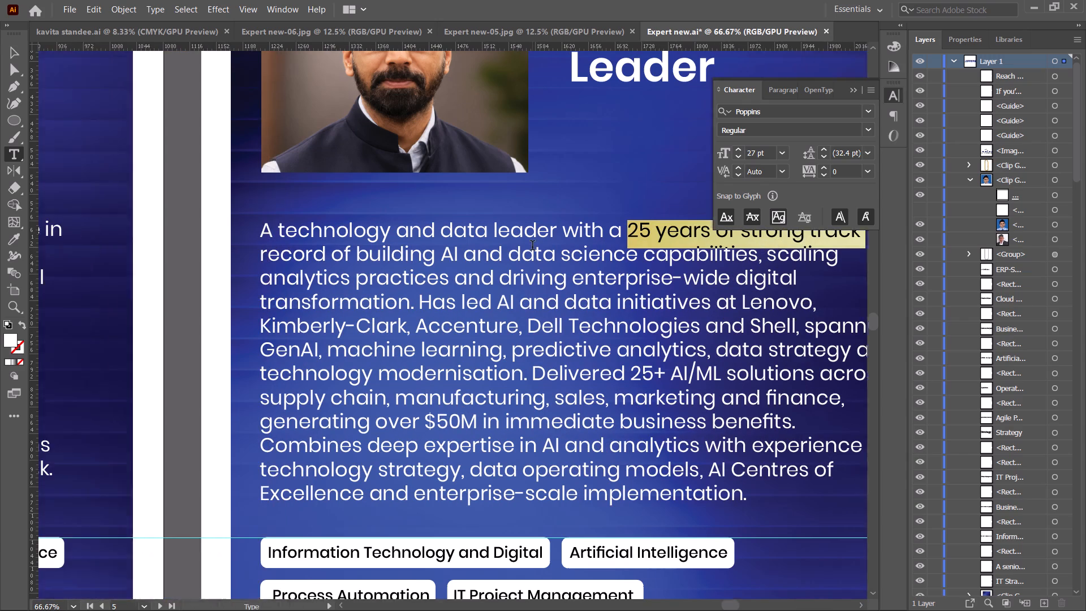
scroll(532, 247, right, 1)
key(shift+Right)
key(shift+Right)
key(shift+Right)
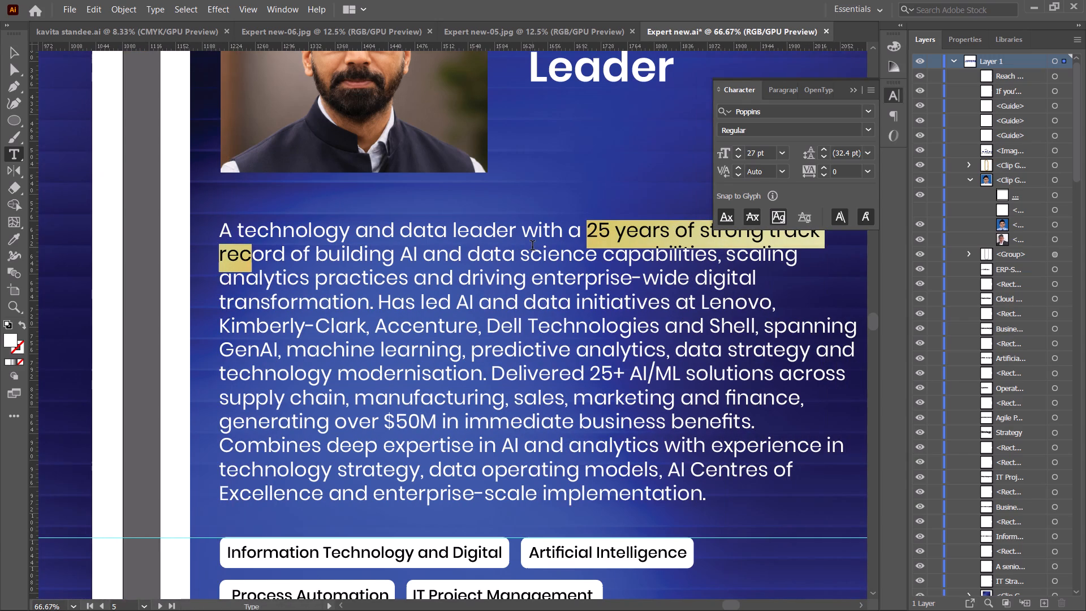
key(shift+Right)
key(shift+Right)
key(shift+Right)
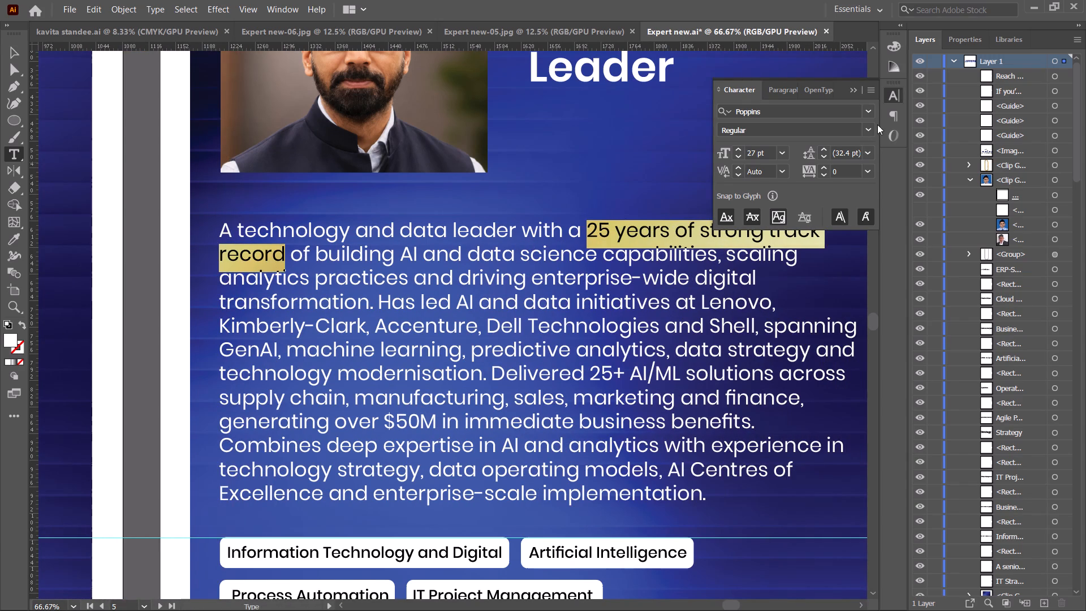
click(870, 127)
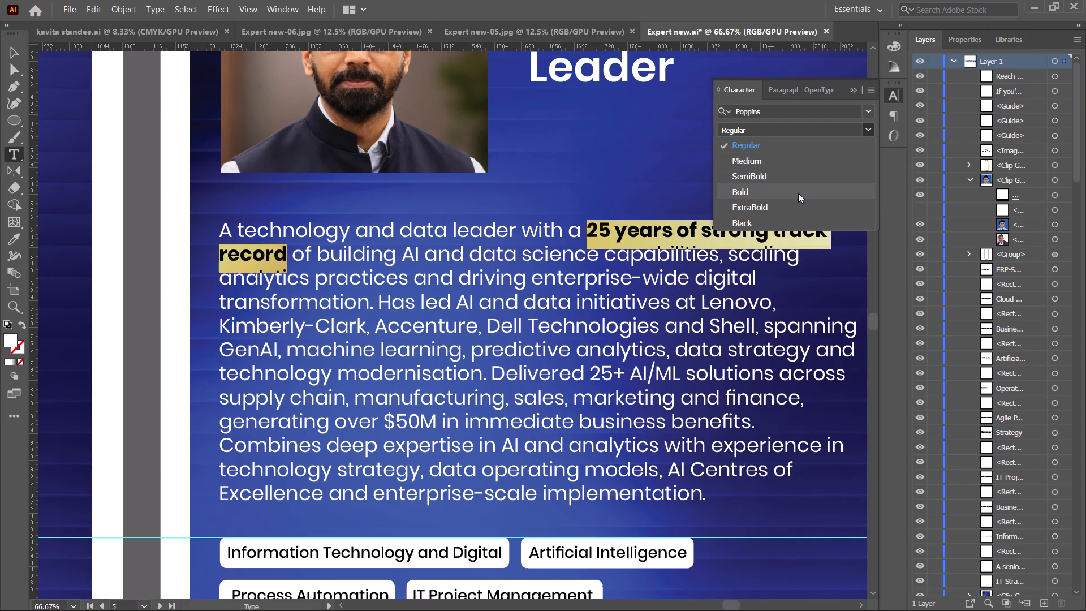
click(798, 193)
click(10, 47)
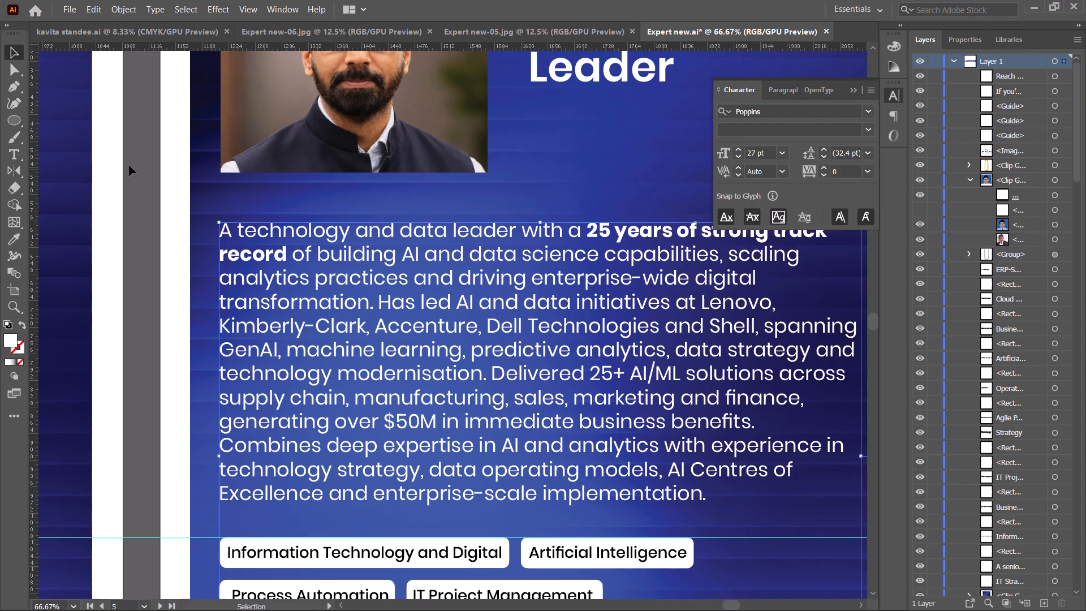
click(135, 183)
Set "13 years of experience" to Bold in the SAP IS-U/FICA Functional Consultant's biography.
alt+scroll(155, 196, down, 1)
scroll(206, 302, down, 6)
scroll(334, 370, down, 2)
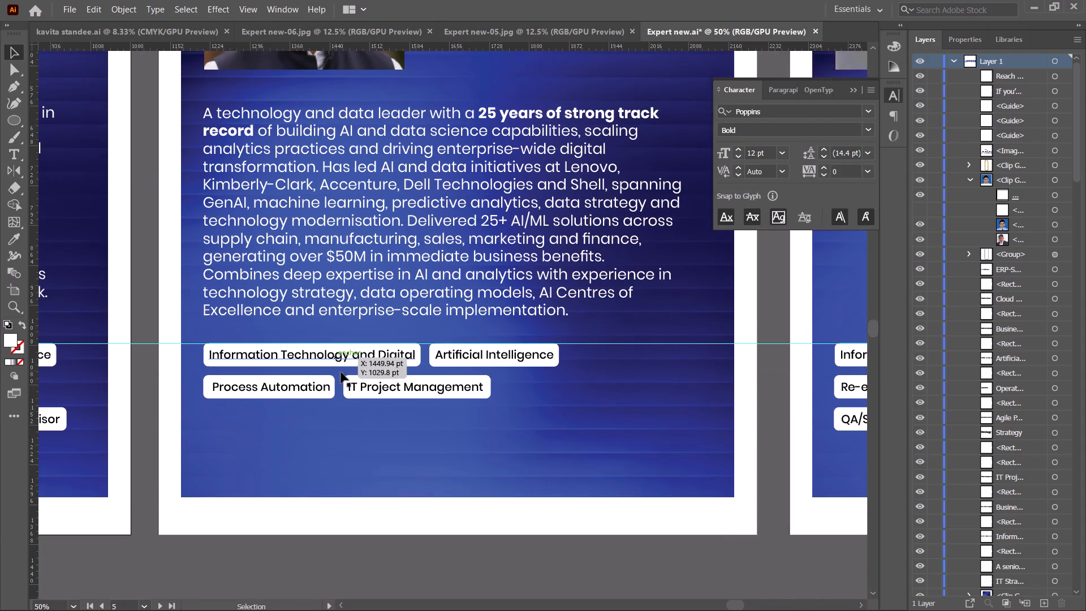
scroll(341, 372, down, 2)
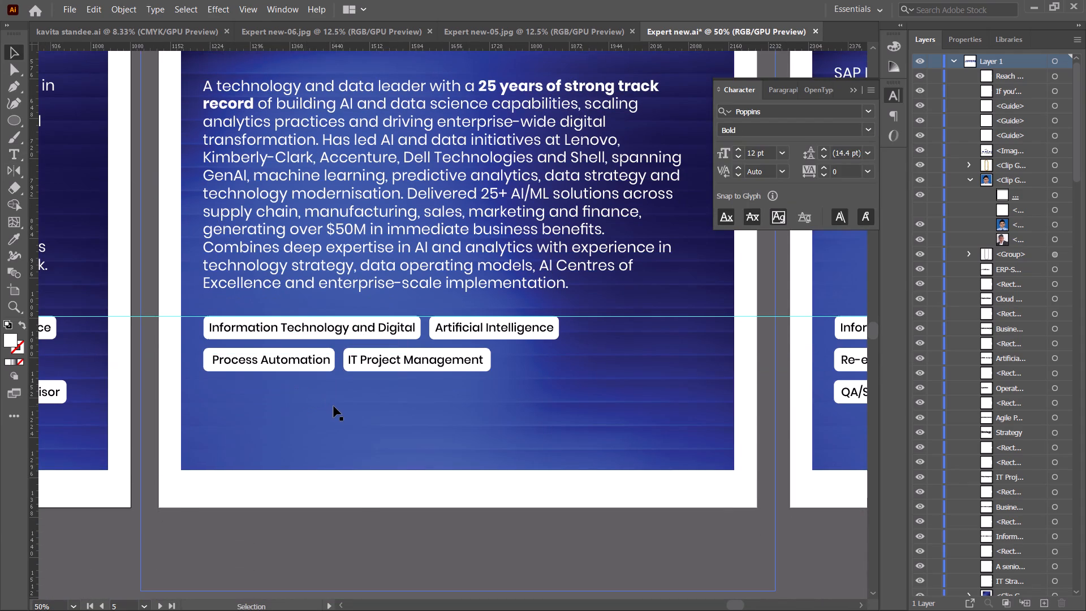
alt+scroll(334, 406, down, 2)
key(space)
key(space)
drag(469, 408, 166, 418)
alt+scroll(419, 299, up, 2)
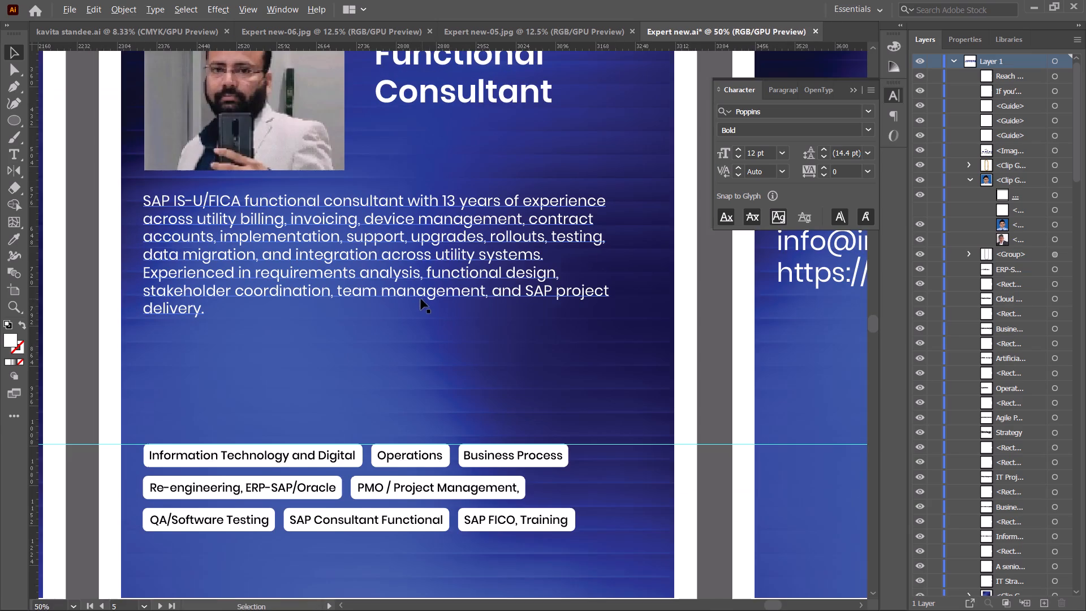
key(space)
drag(480, 307, 410, 353)
key(t)
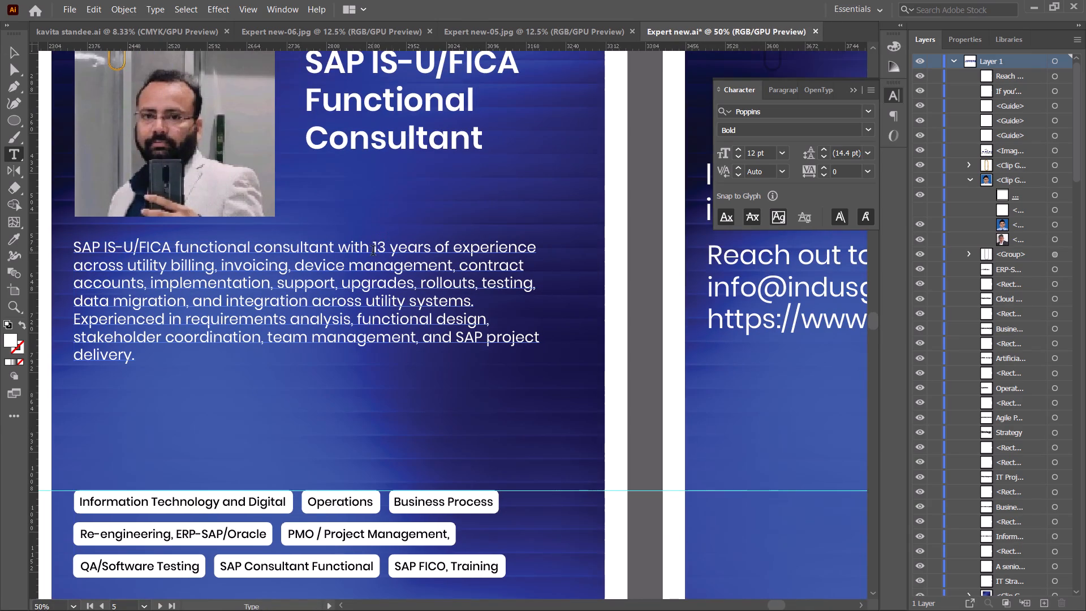
drag(372, 251, 572, 245)
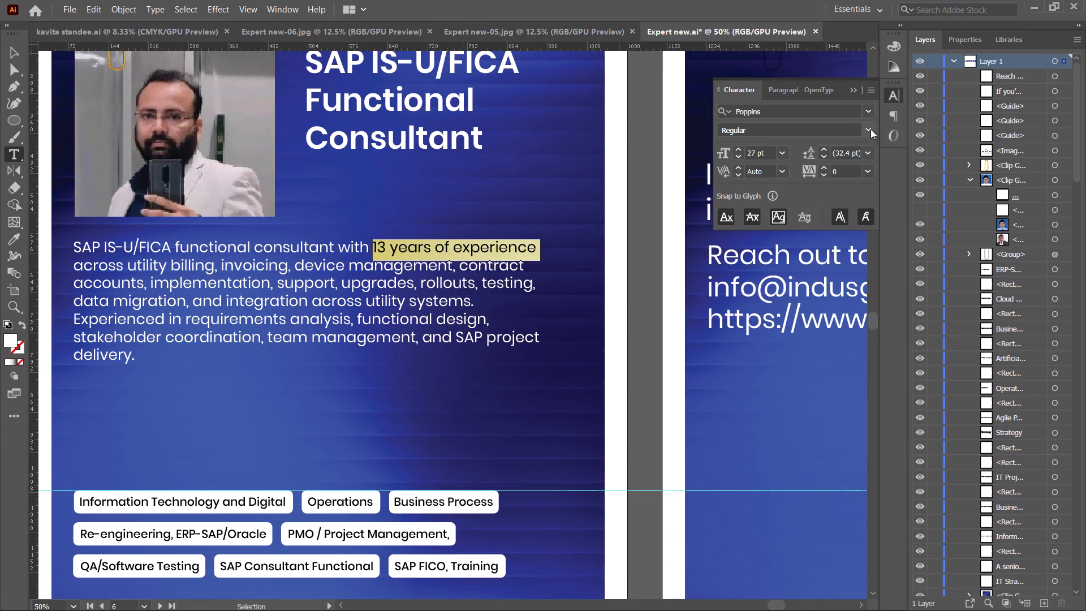
click(870, 129)
click(832, 185)
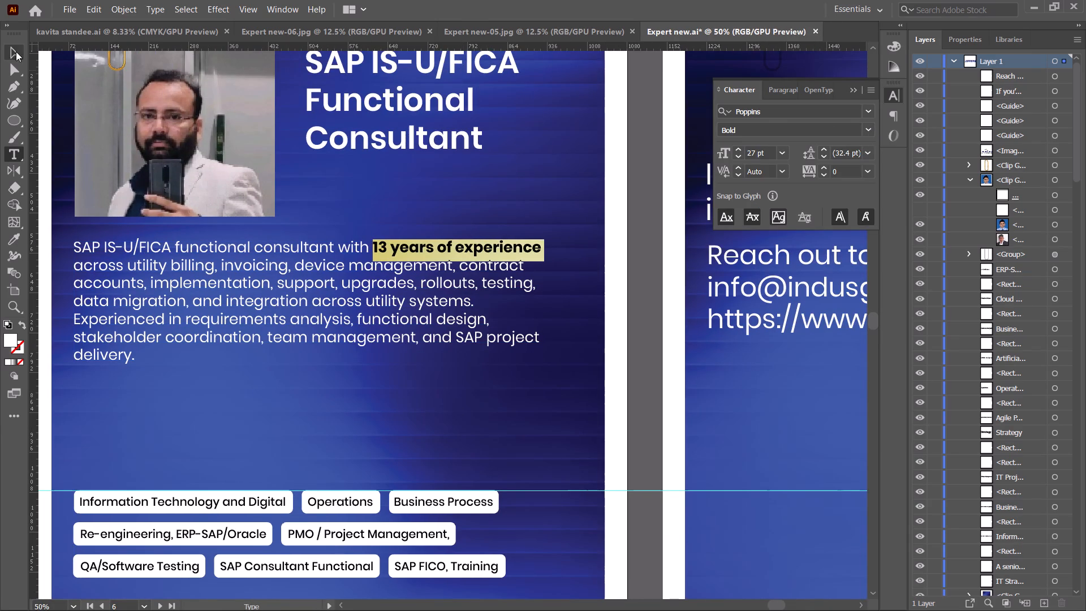
click(16, 51)
click(224, 391)
Cut "Re-engineering" from the second-row ERP-SAP/Oracle tag on the SAP consultant's artboard and delete the leftover comma and space.
key(space)
key(space)
key(space)
key(space)
drag(201, 405, 282, 223)
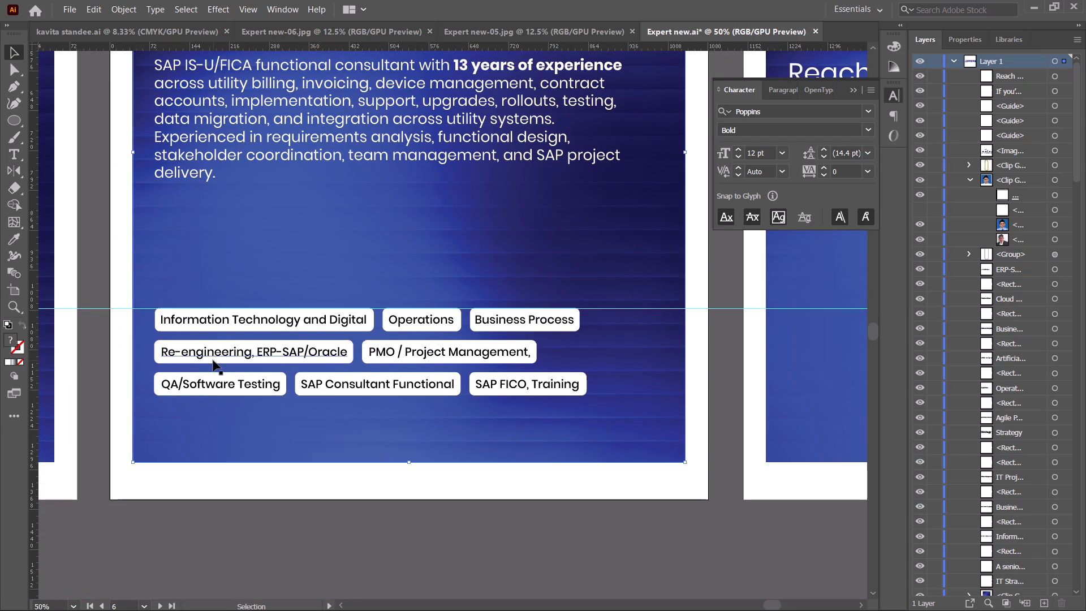
key(t)
drag(251, 353, 154, 338)
key(ctrl+x)
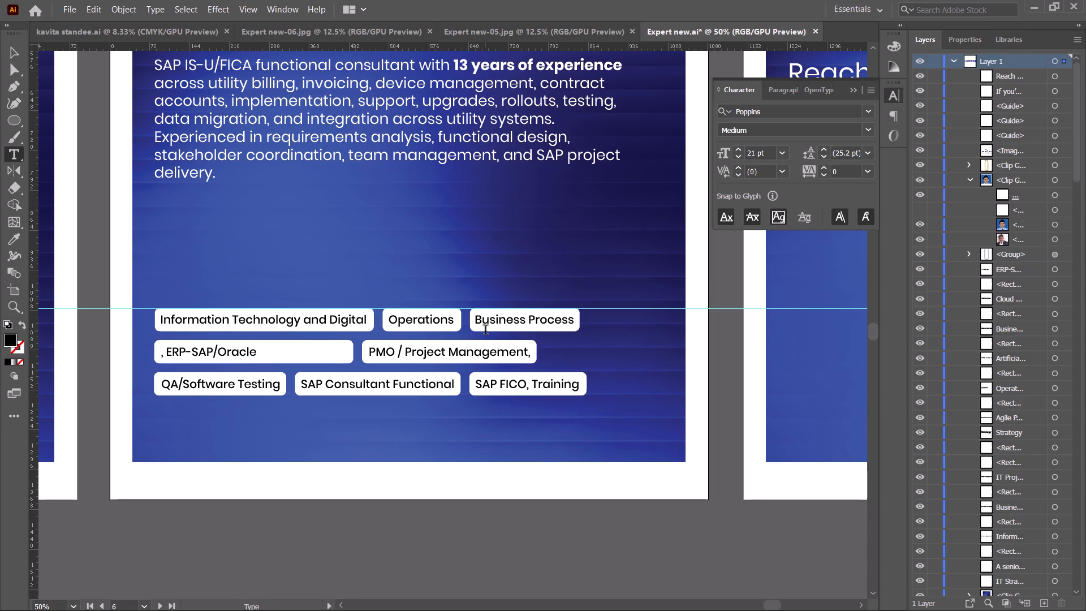
key(Delete)
key(Delete)
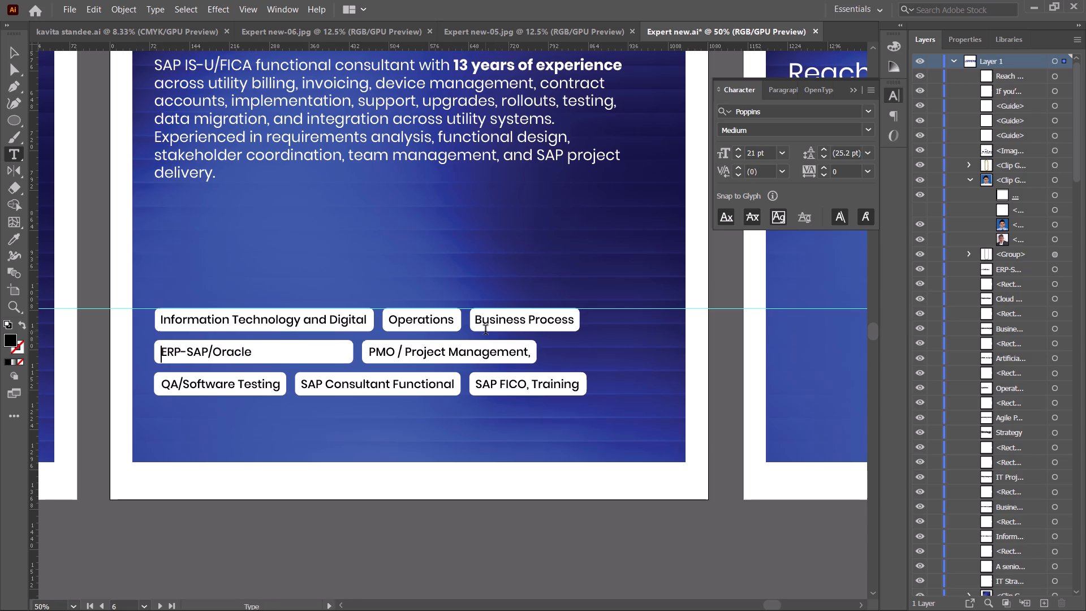
click(14, 55)
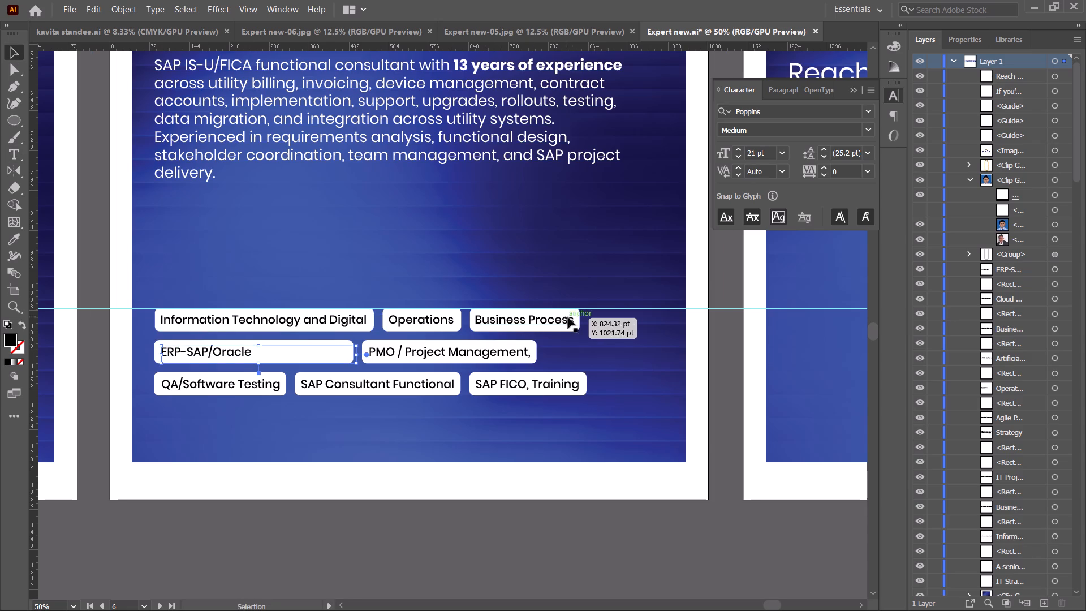
Place the text cursor at the end of the first-row Business Process tag on the SAP consultant's artboard.
key(t)
click(568, 319)
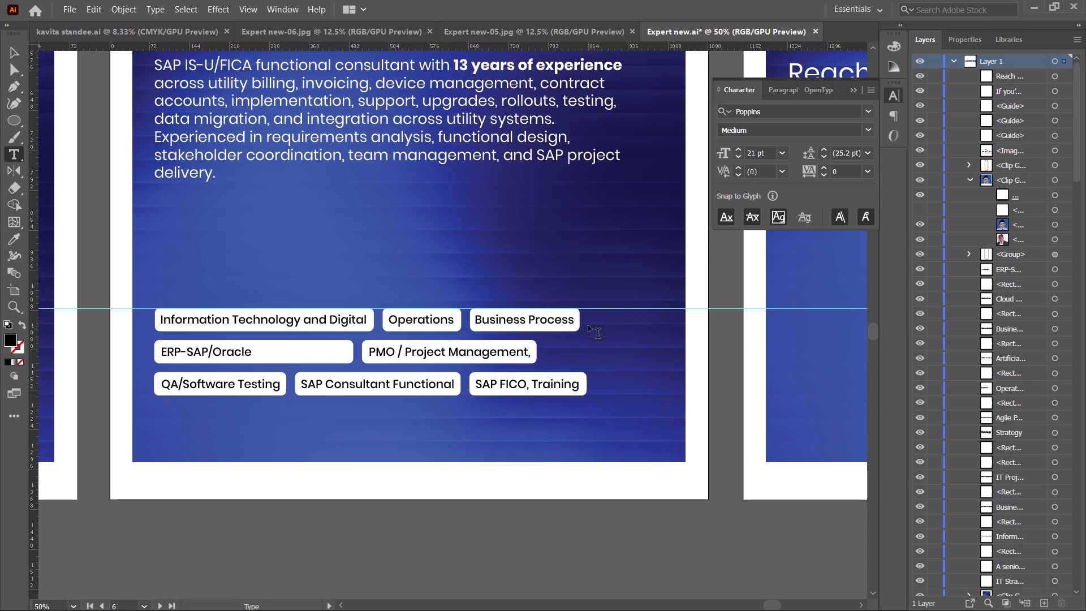
key(Right)
key(Right)
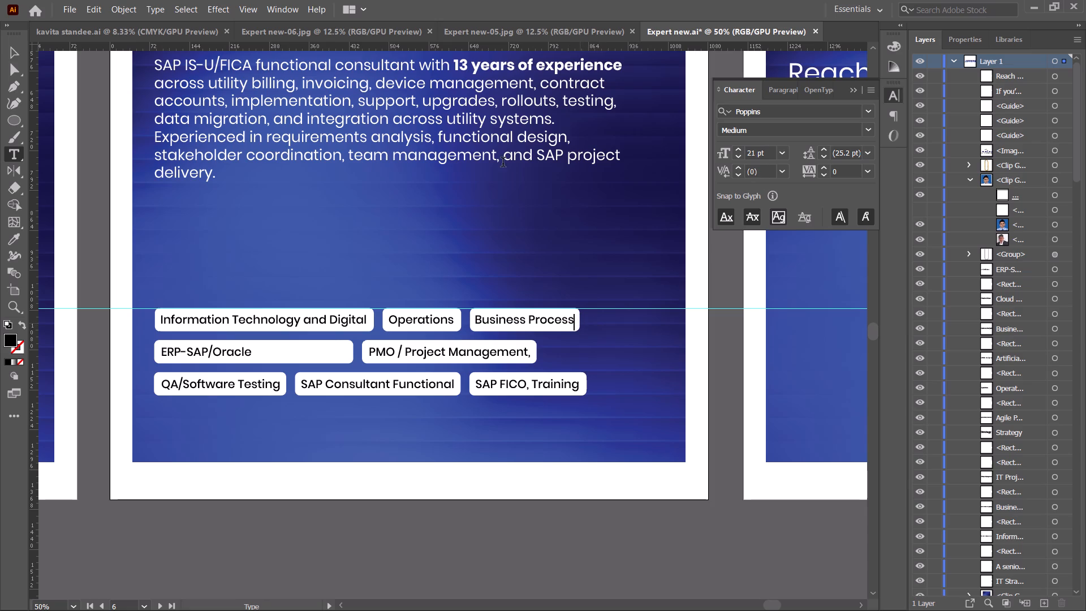
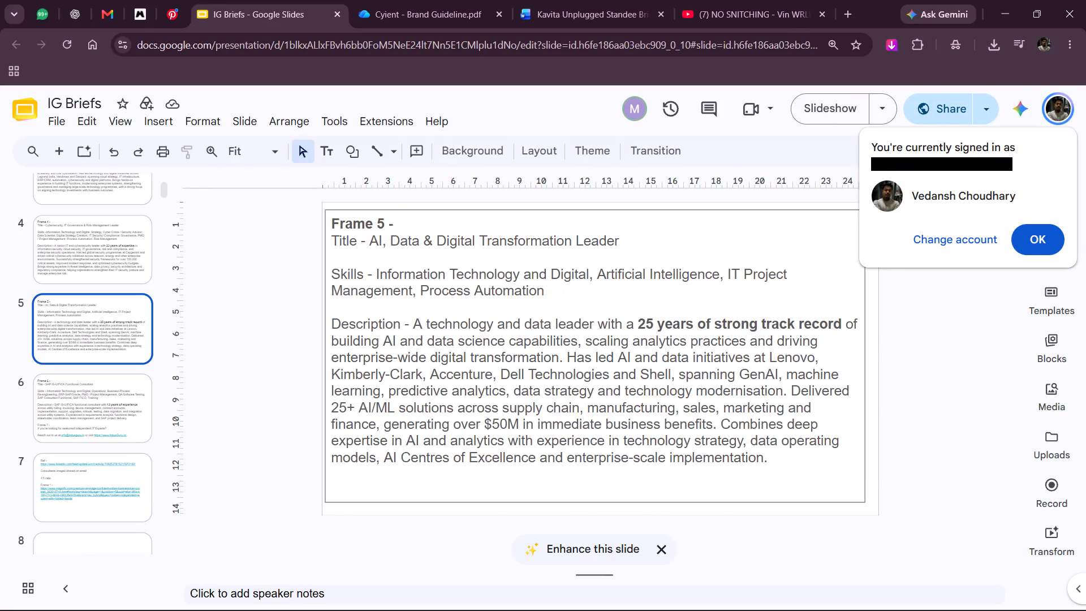
Review the skills listed for the SAP IS-U/FICA Functional Consultant on the Frame 6 slide against the artboard's tags.
click(95, 326)
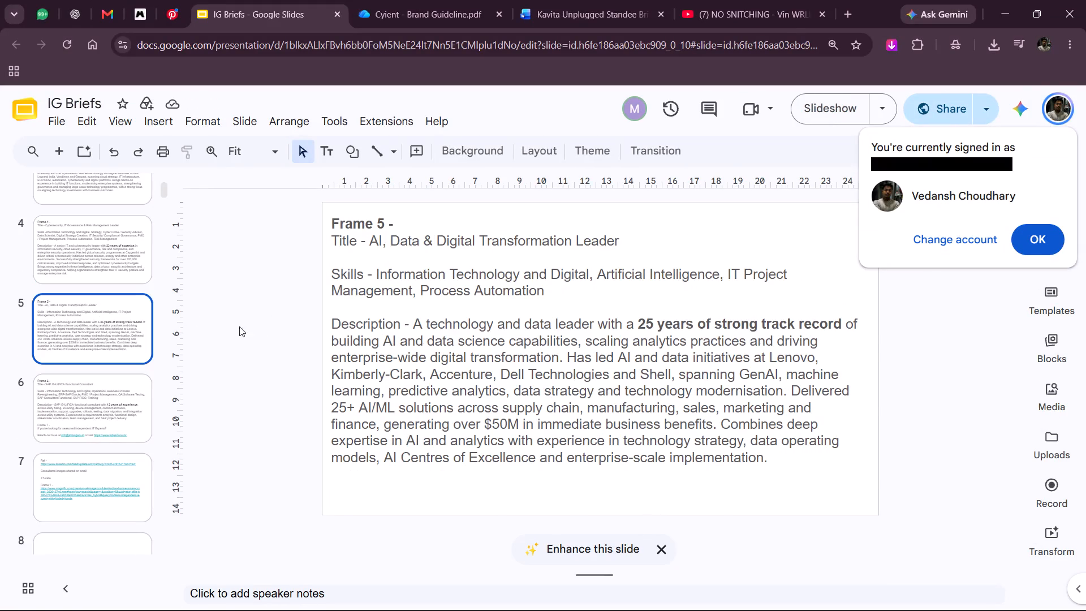
key(alt+Tab)
scroll(450, 364, up, 3)
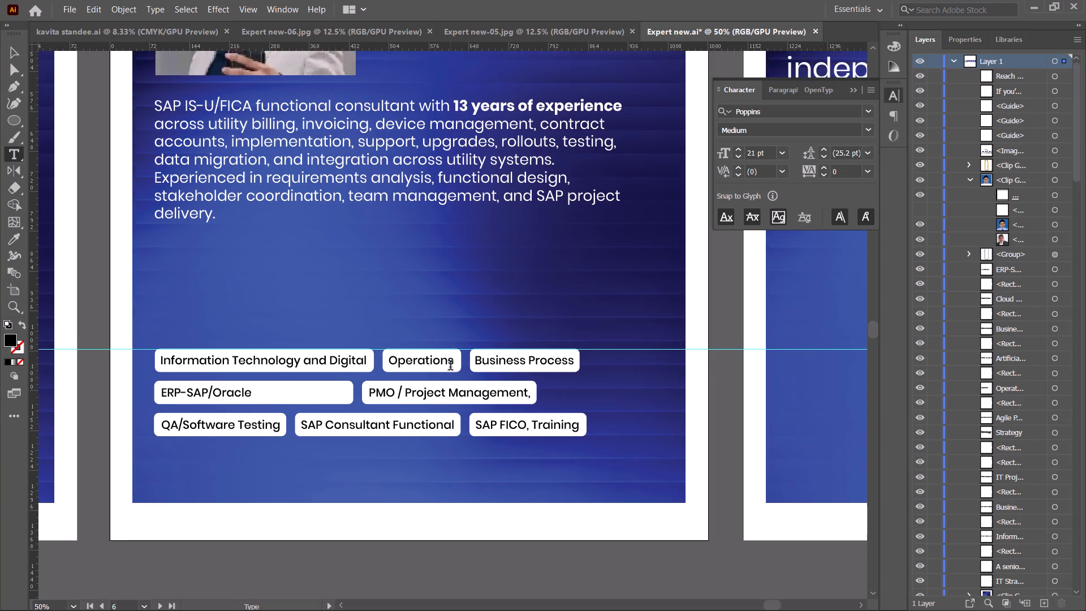
scroll(450, 367, up, 14)
key(alt+Tab)
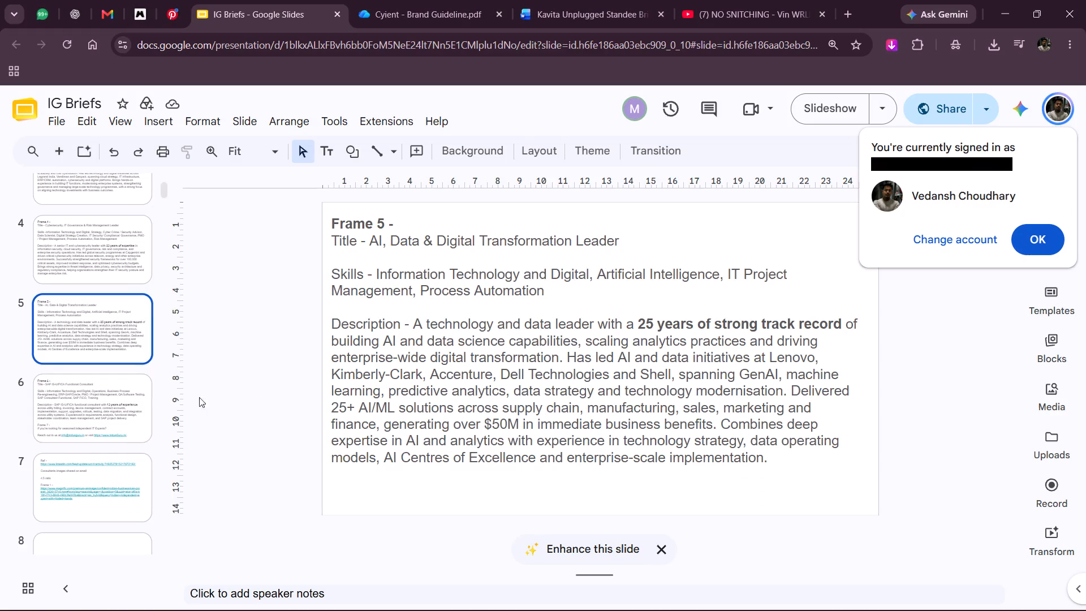
click(82, 411)
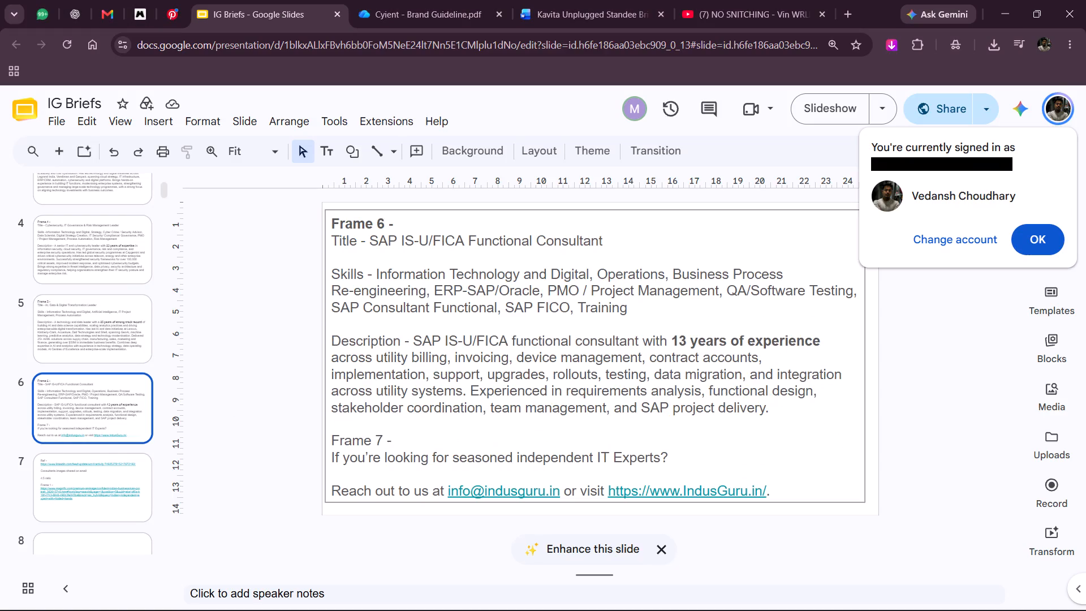
key(alt+Tab)
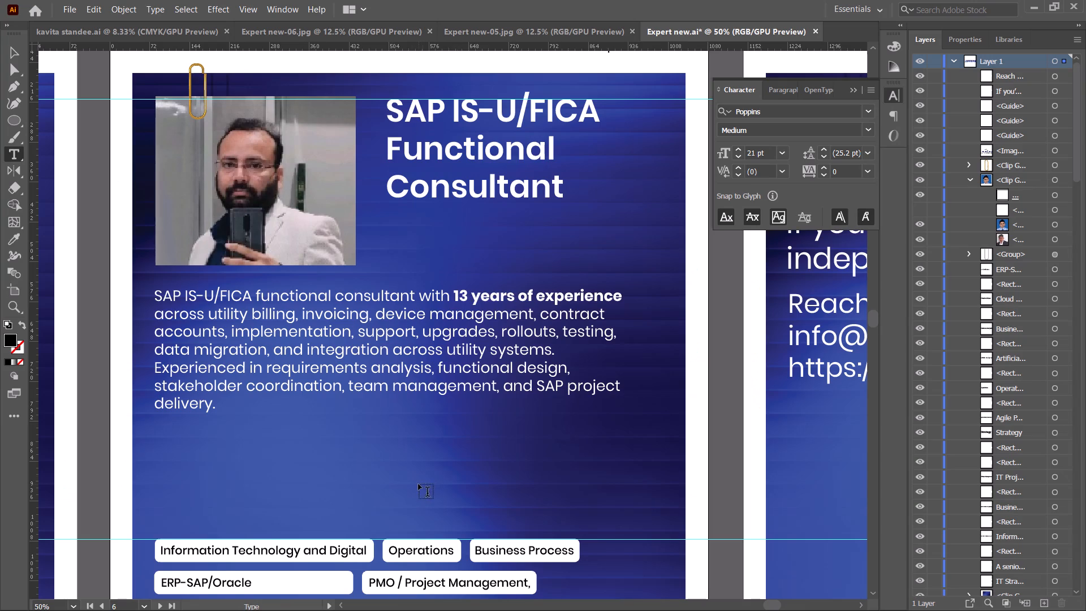
Cut the "ERP-SAP/Oracle" text out of the second-row tag on the SAP consultant's artboard.
scroll(422, 484, down, 9)
click(574, 432)
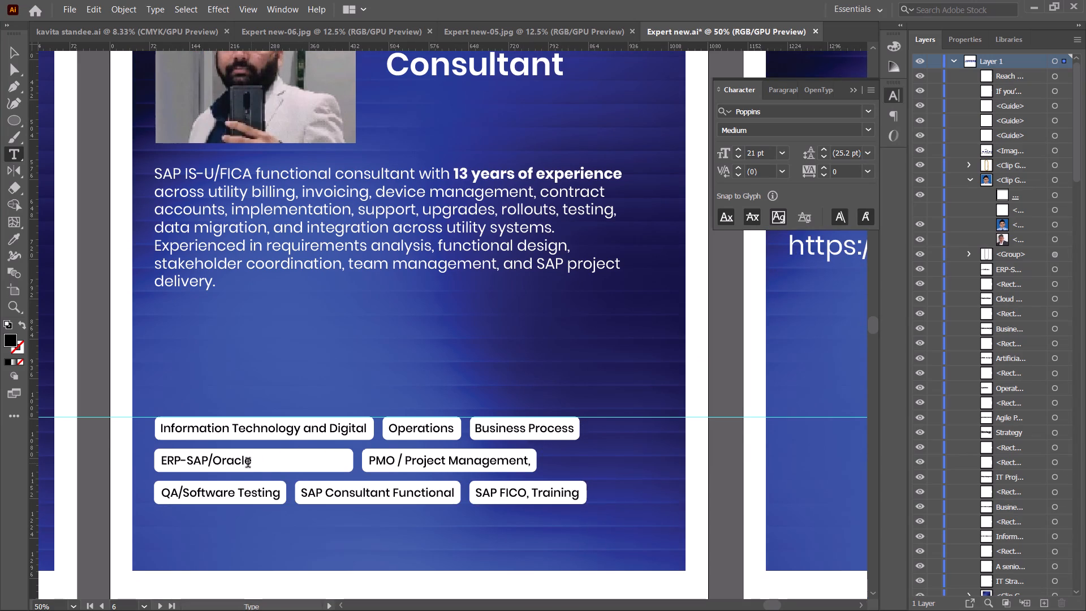
drag(250, 465, 146, 462)
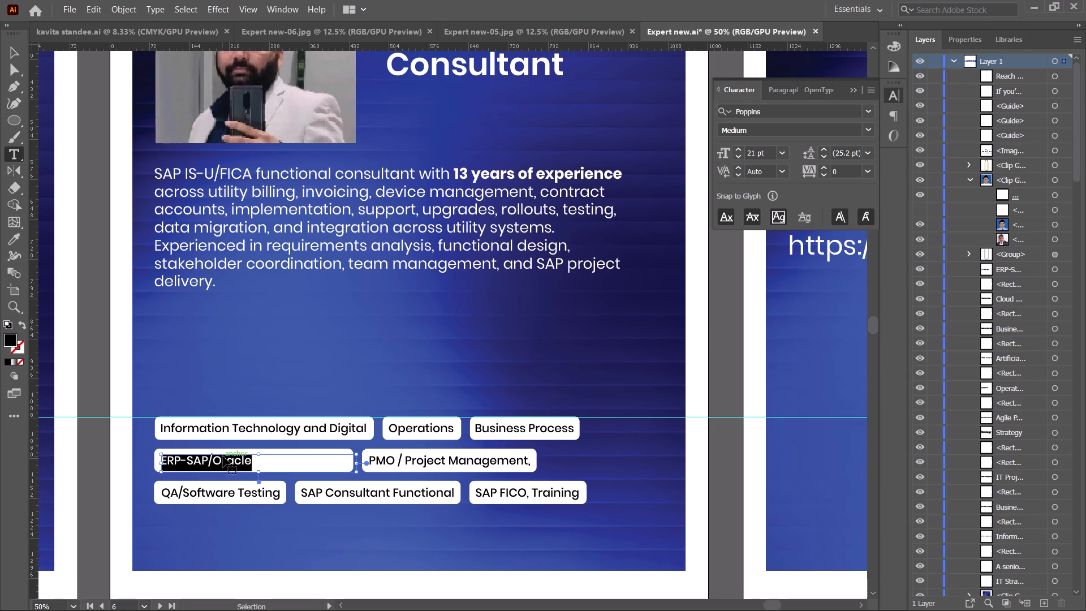
key(ctrl+x)
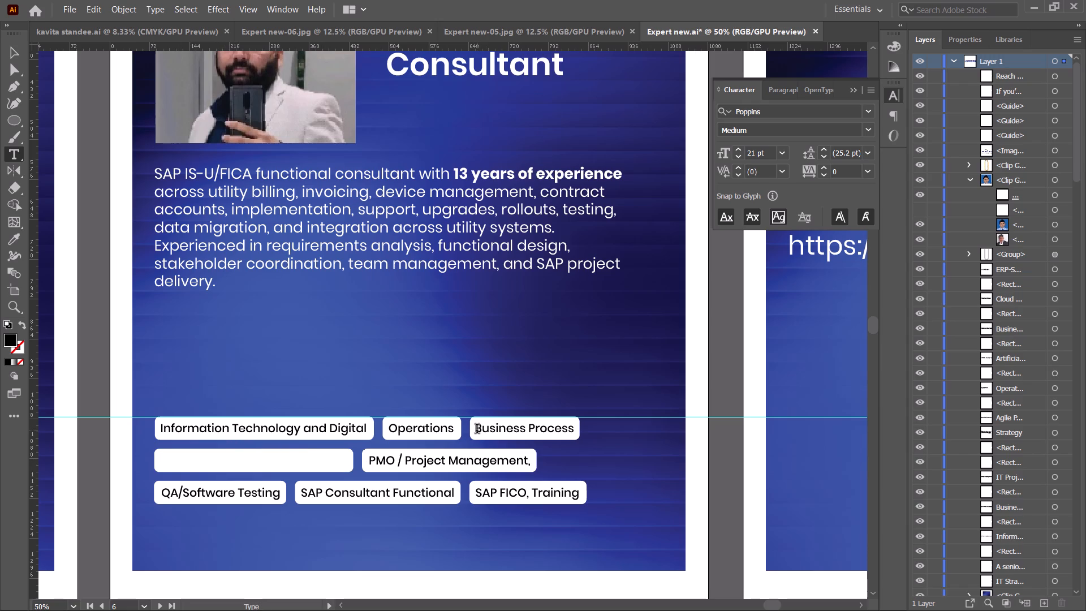
Move the first-row "Business Process" text onto the empty second-row tag and widen its text frame to nearly the tag's width.
drag(477, 430, 581, 429)
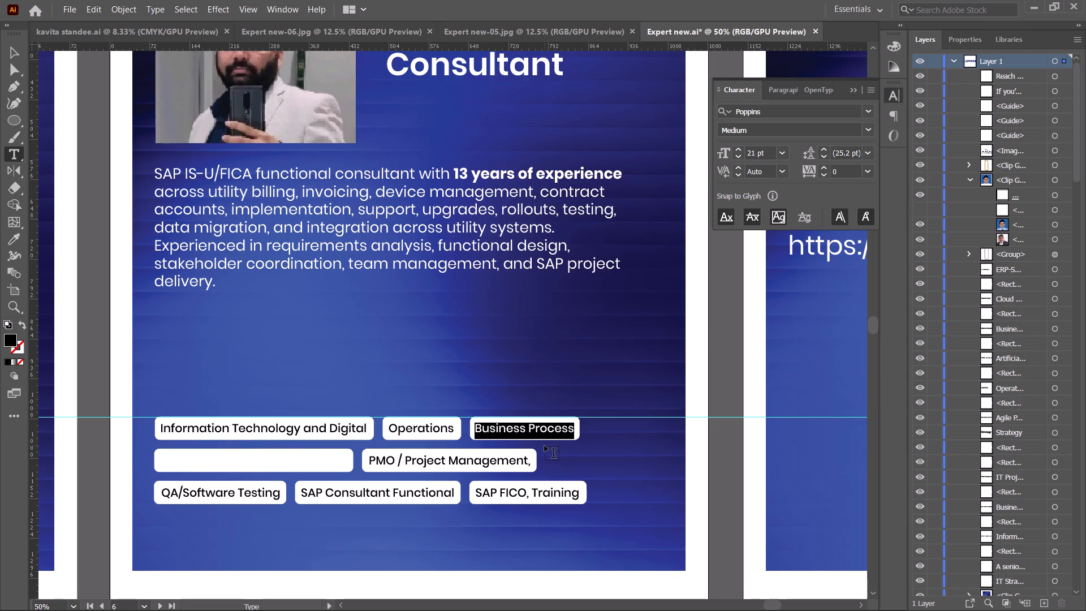
click(12, 57)
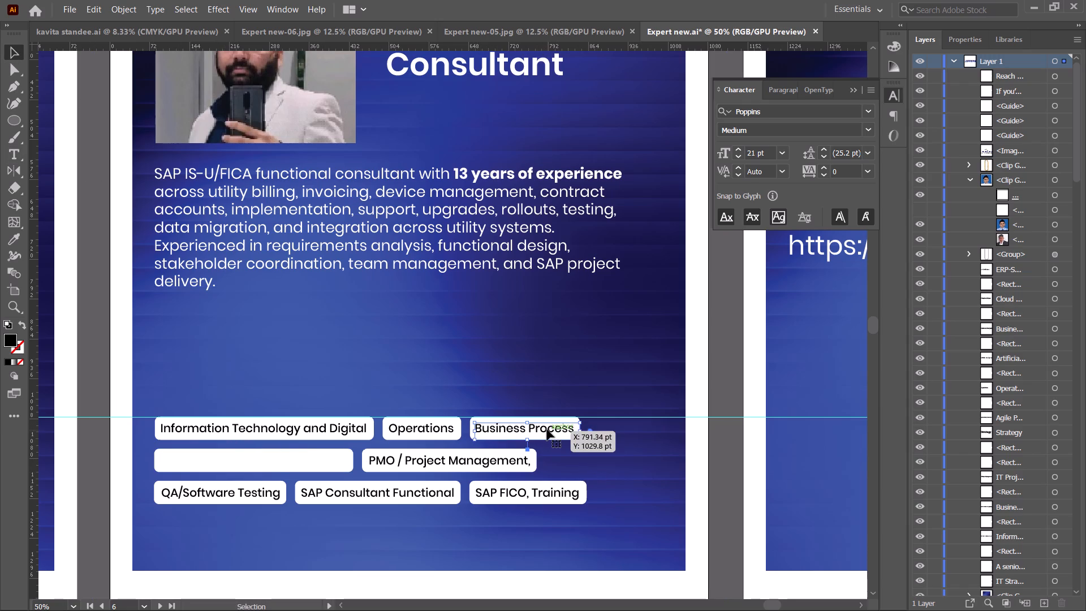
drag(547, 429, 229, 463)
drag(265, 466, 342, 463)
key(ctrl+z)
drag(263, 464, 302, 468)
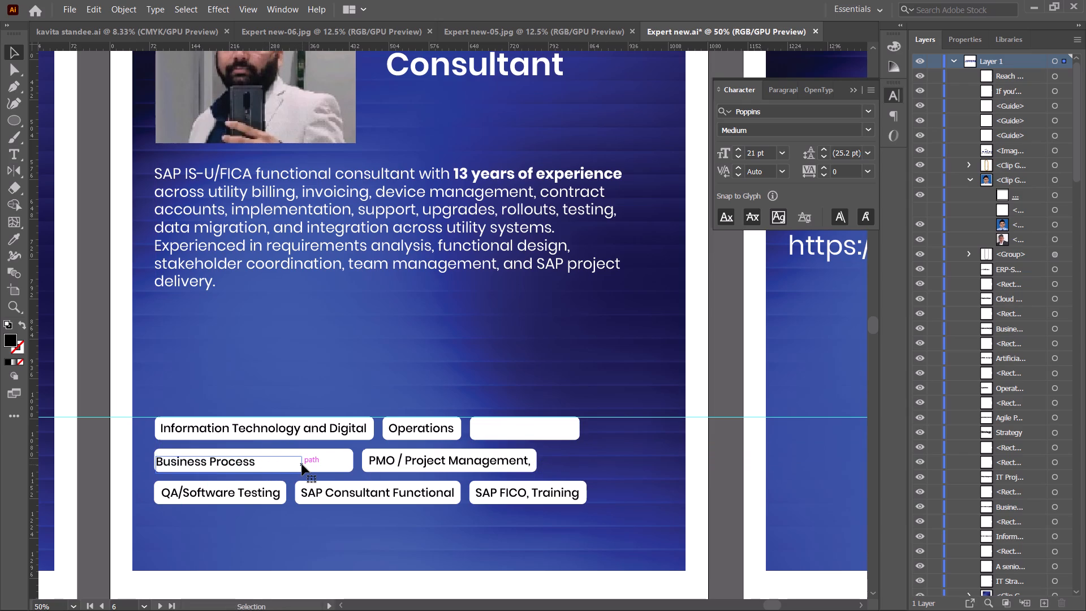
drag(301, 464, 350, 464)
Add a space at the end of the "Business Process" text in the second-row tag.
key(t)
double_click(253, 464)
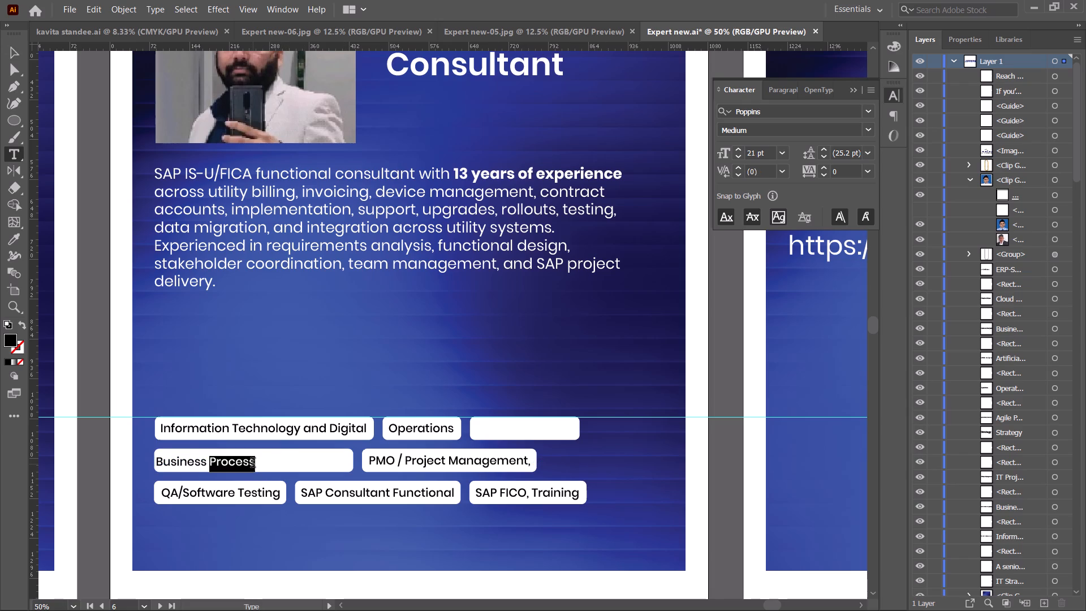
key(Right)
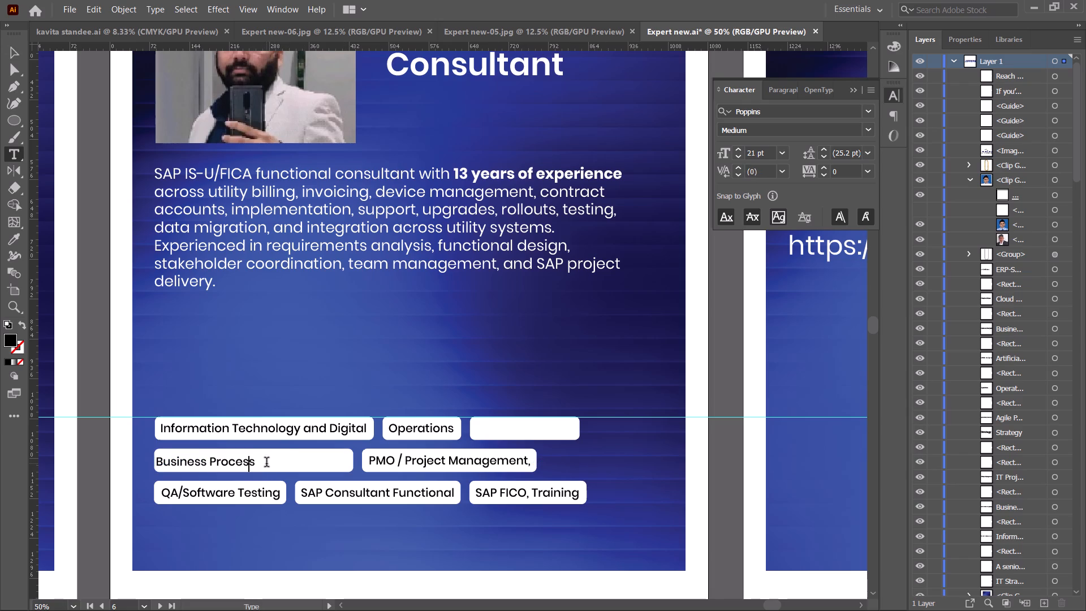
key(Right)
key(space)
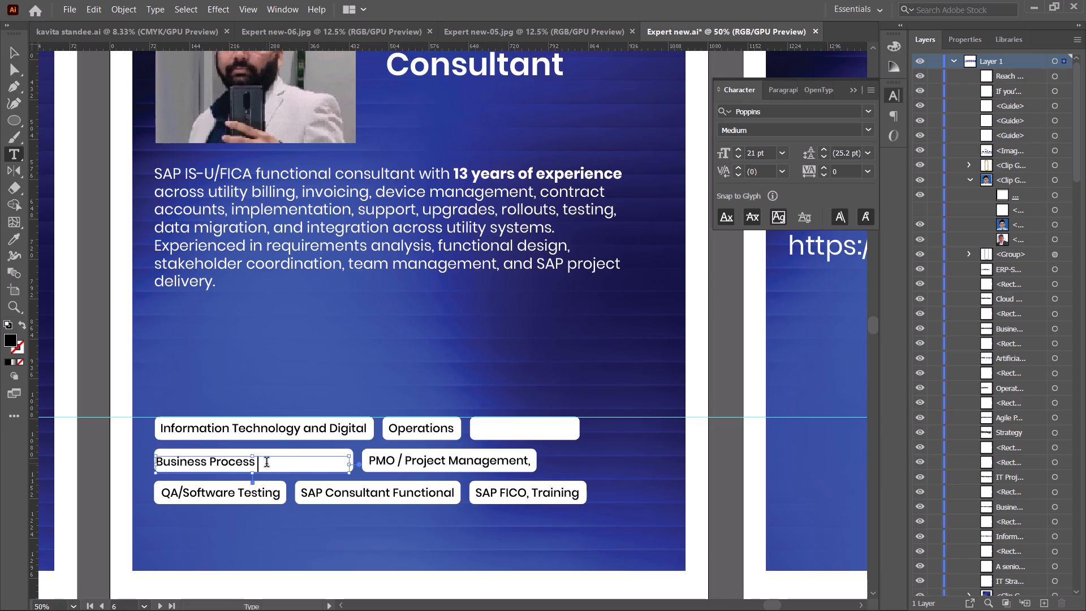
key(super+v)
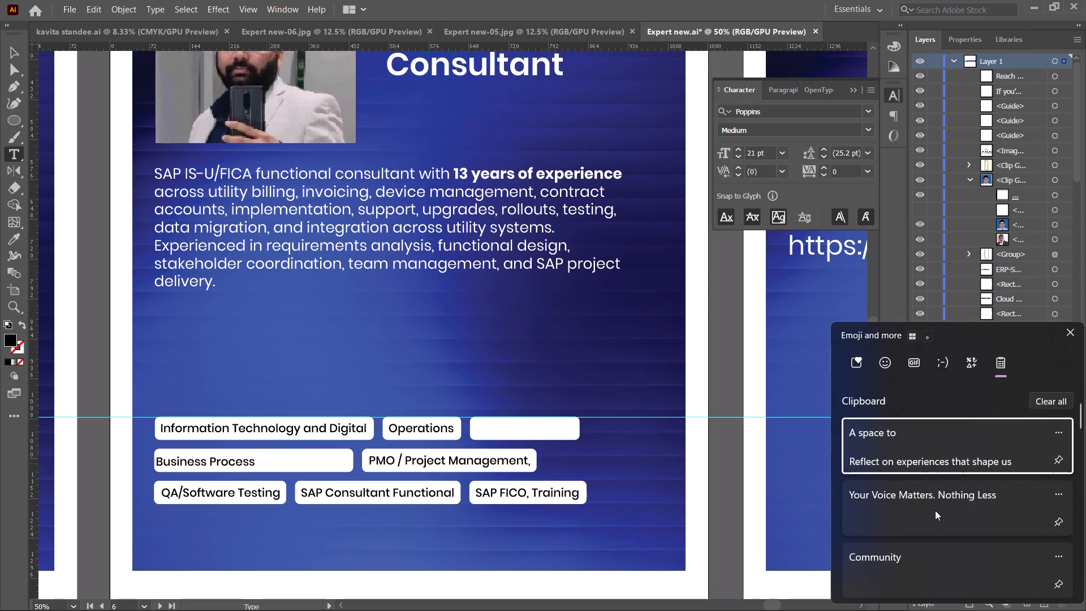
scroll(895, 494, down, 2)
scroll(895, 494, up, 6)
Copy "Re-engineering" from the Frame 6 slide in Google Slides and paste it after "Business Process" in Illustrator's second-row tag.
key(alt+Tab)
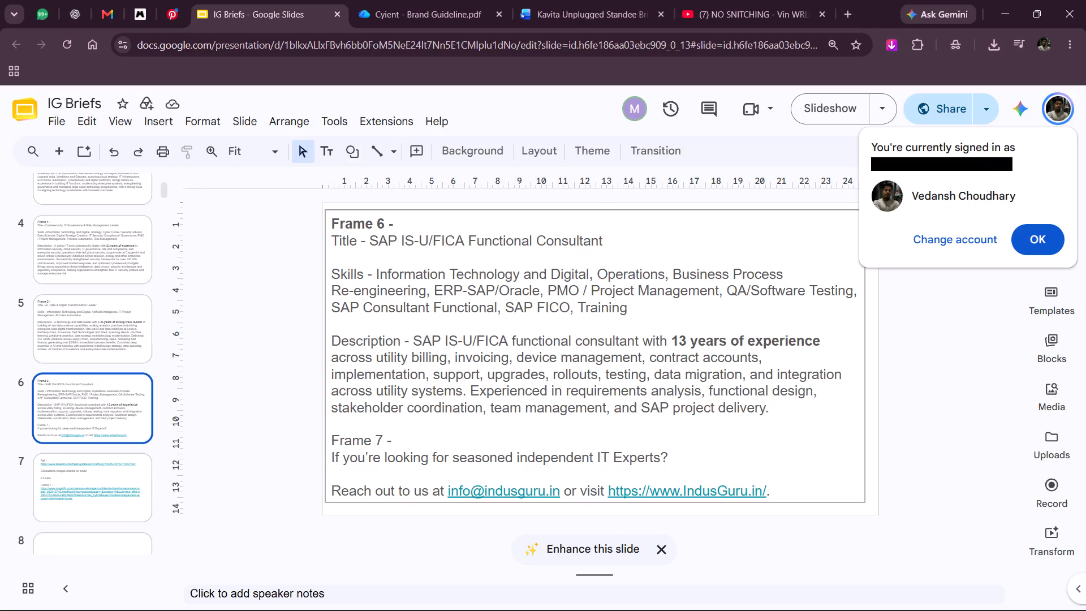
drag(333, 292, 425, 291)
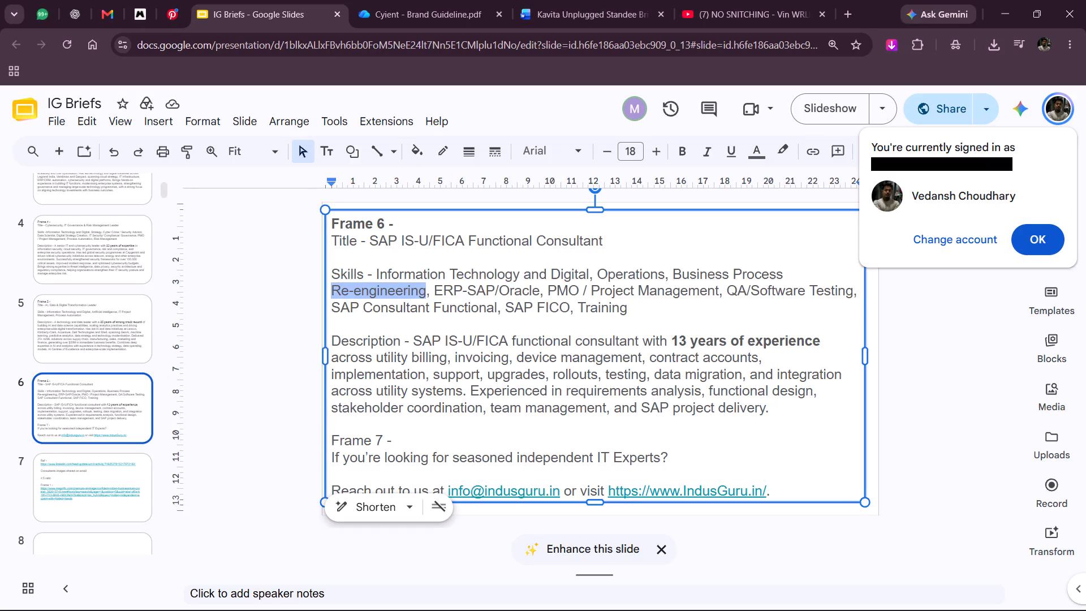
key(ctrl+c)
key(alt+Tab)
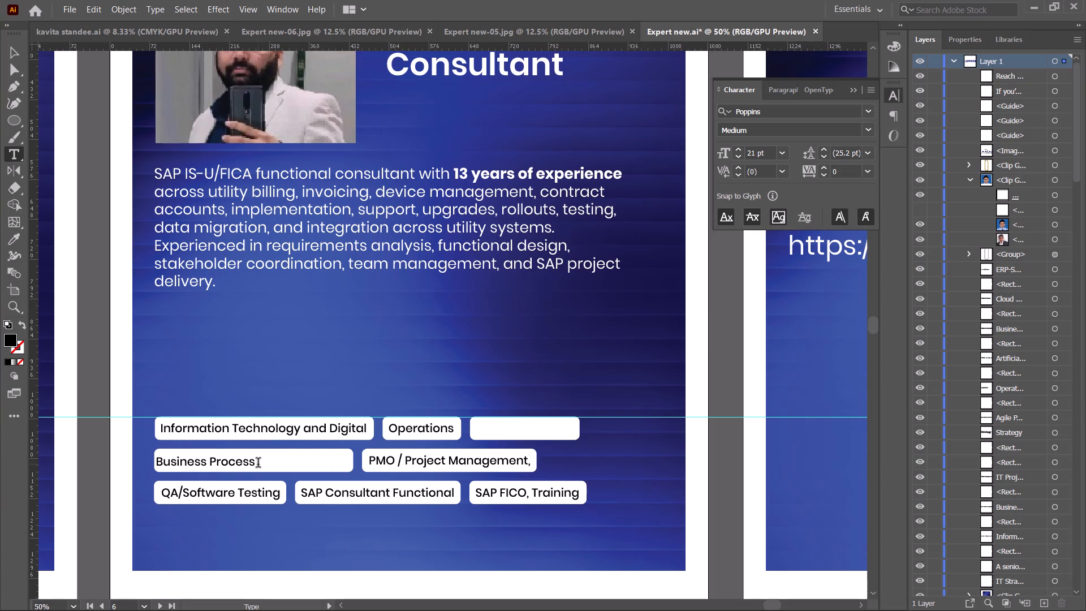
key(ctrl+v)
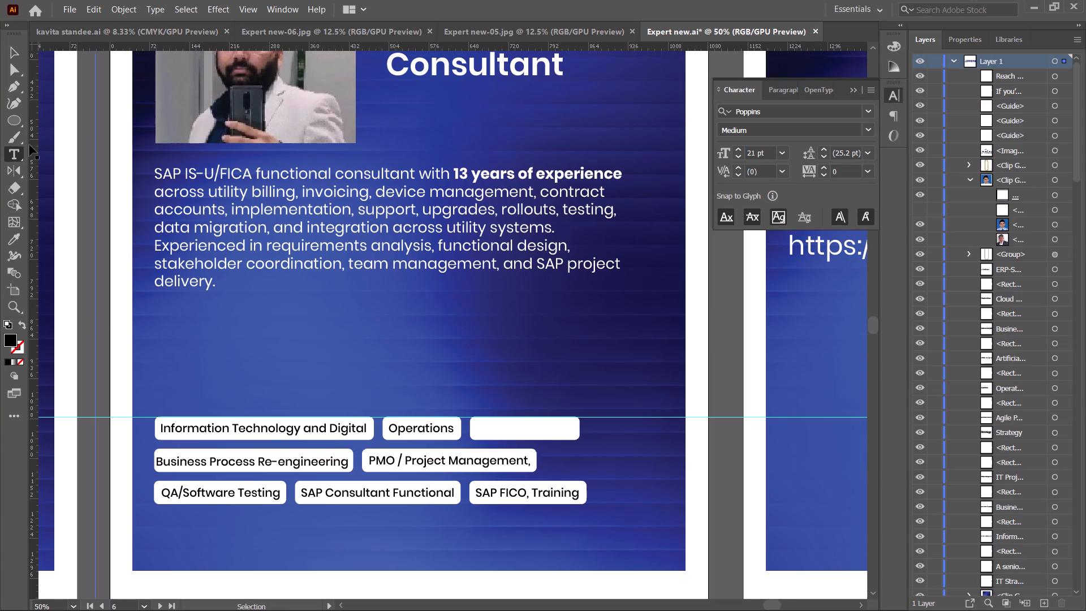
click(21, 45)
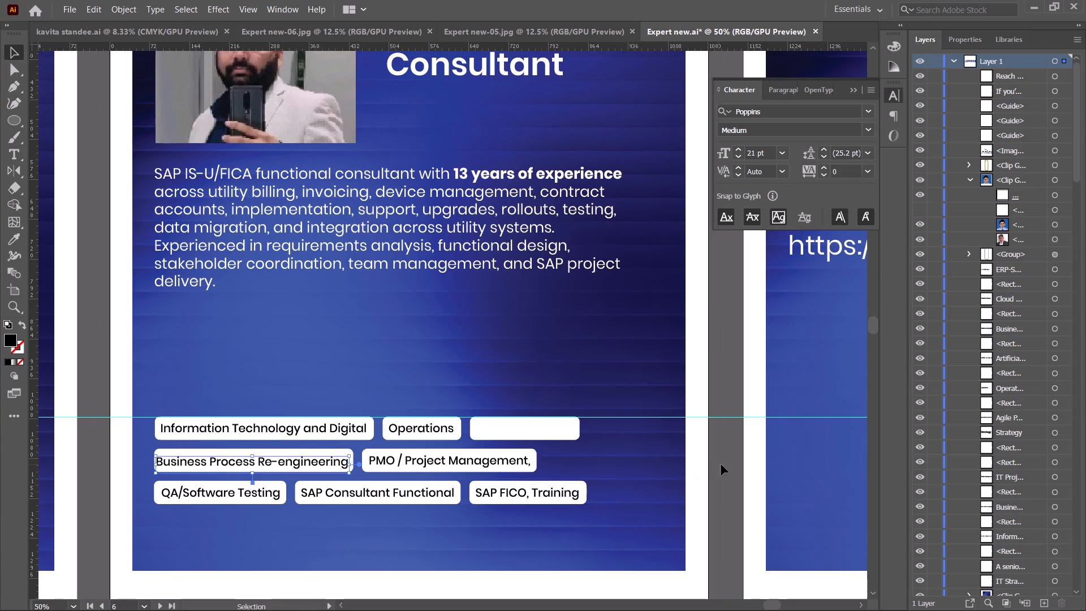
click(723, 465)
Copy "ERP-SAP/Oracle" from the Frame 6 skills list in Google Slides and return to the Illustrator artboard.
key(alt+Tab)
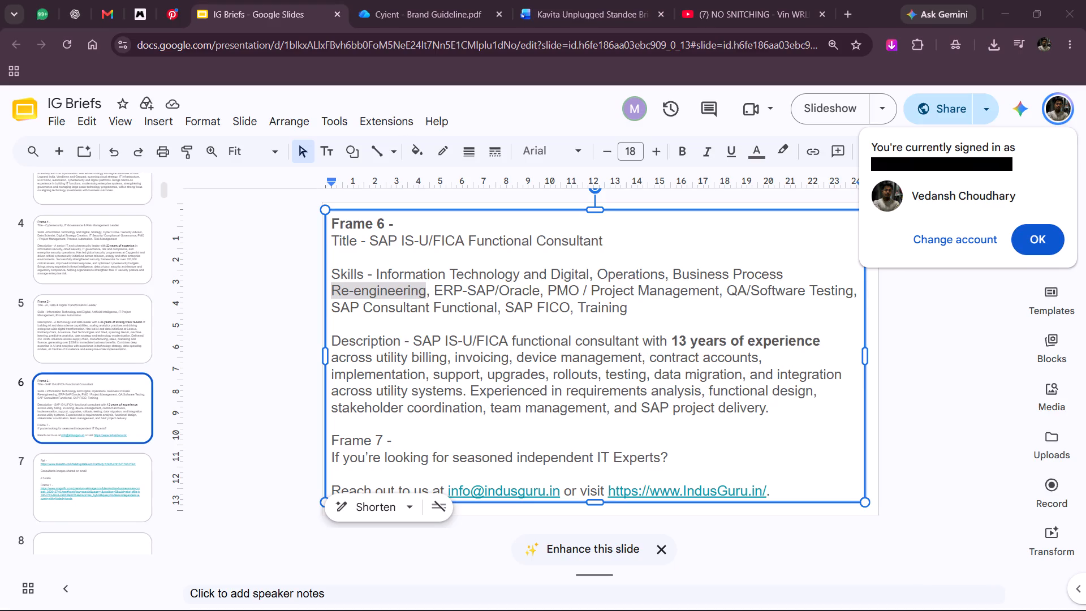
drag(432, 295, 537, 295)
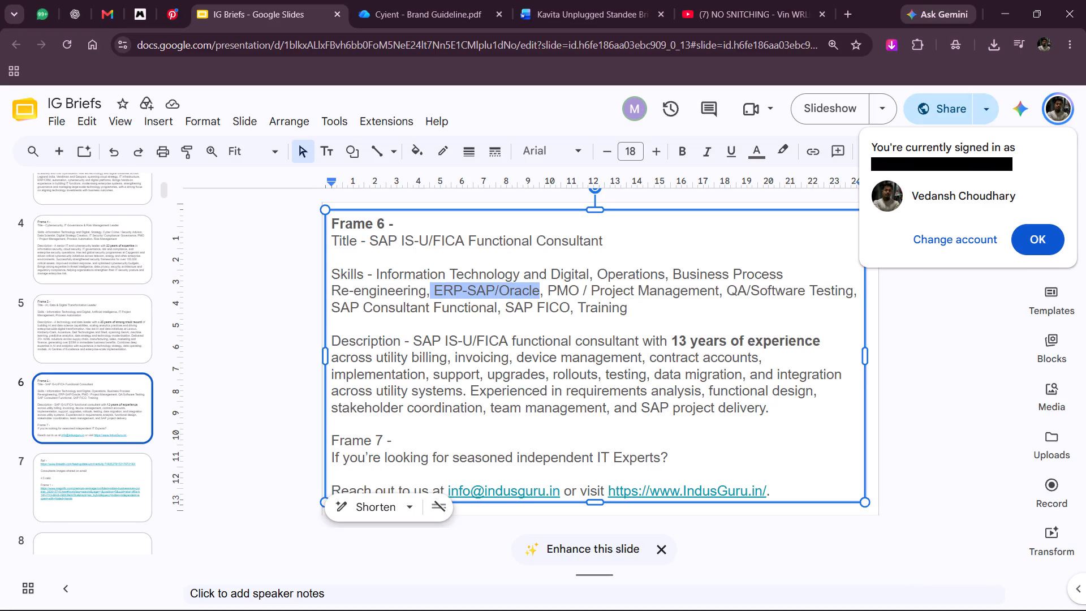
key(ctrl+c)
key(alt+Tab)
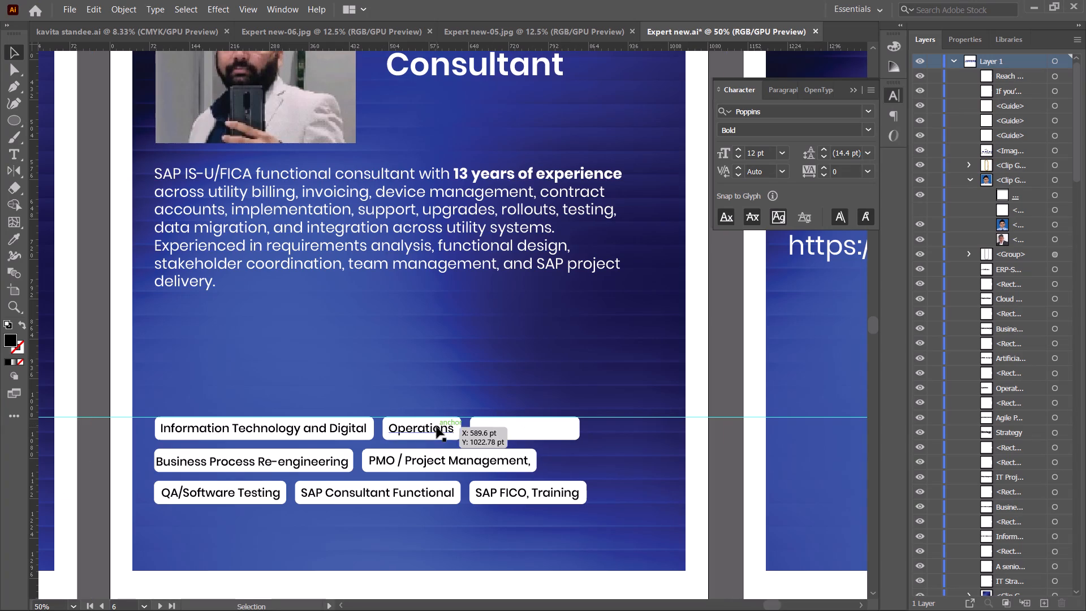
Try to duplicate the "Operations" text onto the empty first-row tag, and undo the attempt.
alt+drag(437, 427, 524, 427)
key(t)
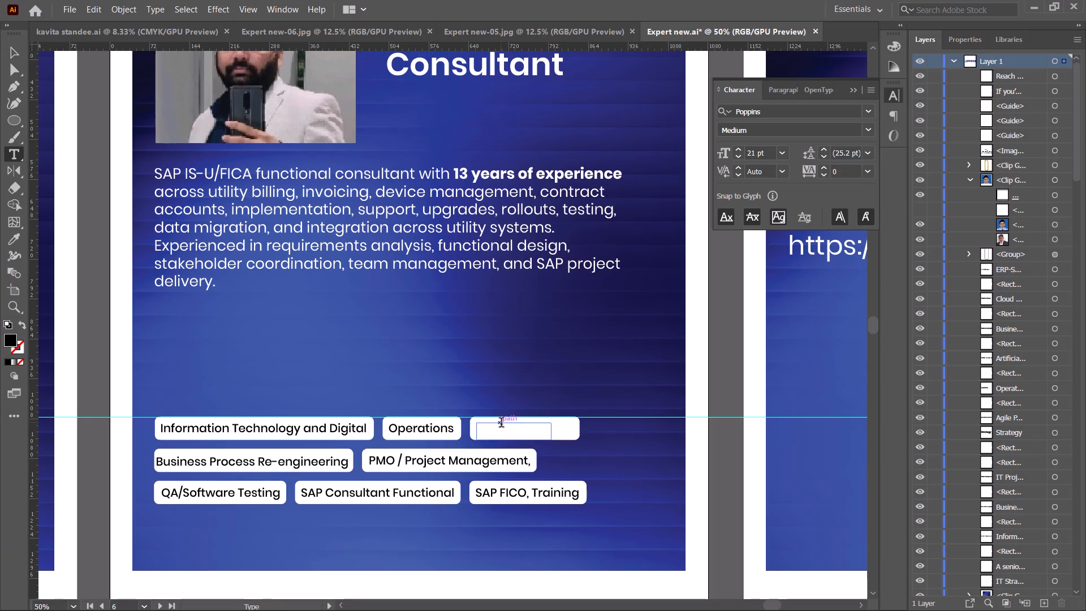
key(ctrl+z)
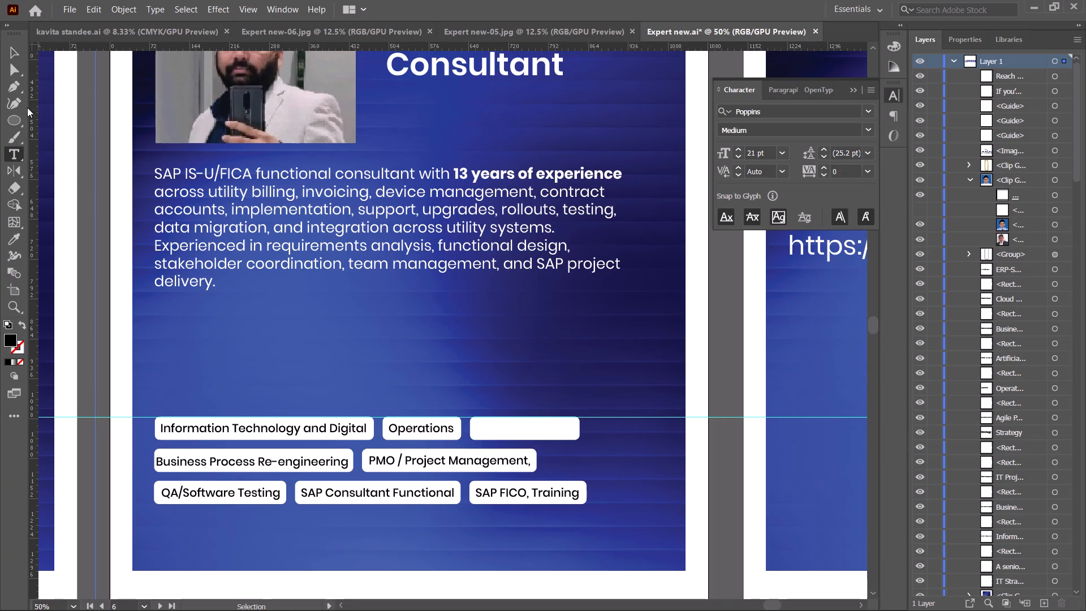
Duplicate the "Operations" text onto the empty third tag in the first row.
click(13, 53)
alt+scroll(426, 429, up, 3)
alt+drag(428, 432, 518, 451)
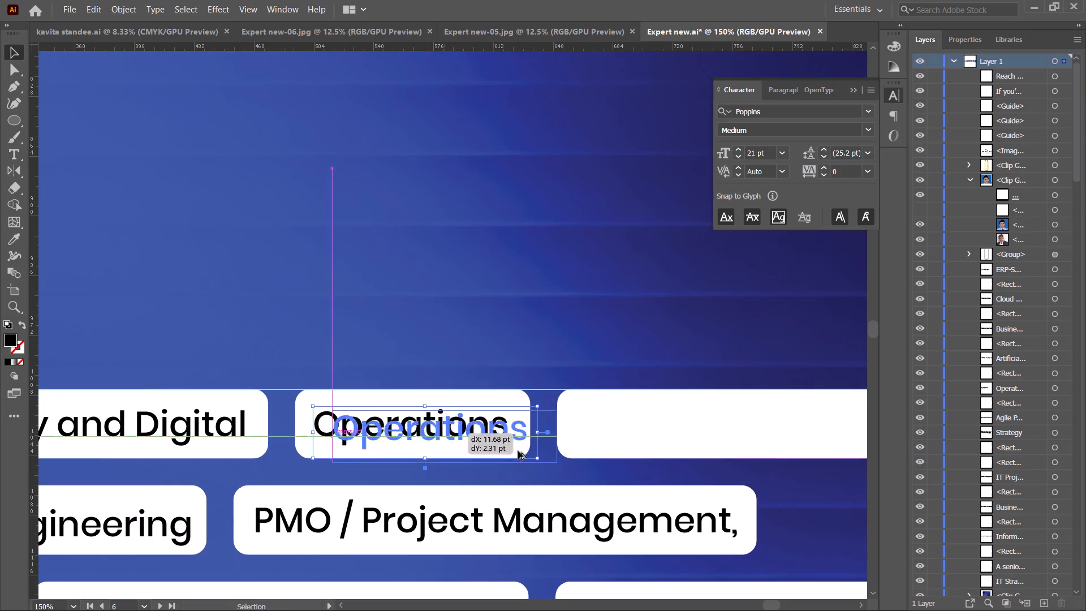
alt+drag(518, 451, 686, 431)
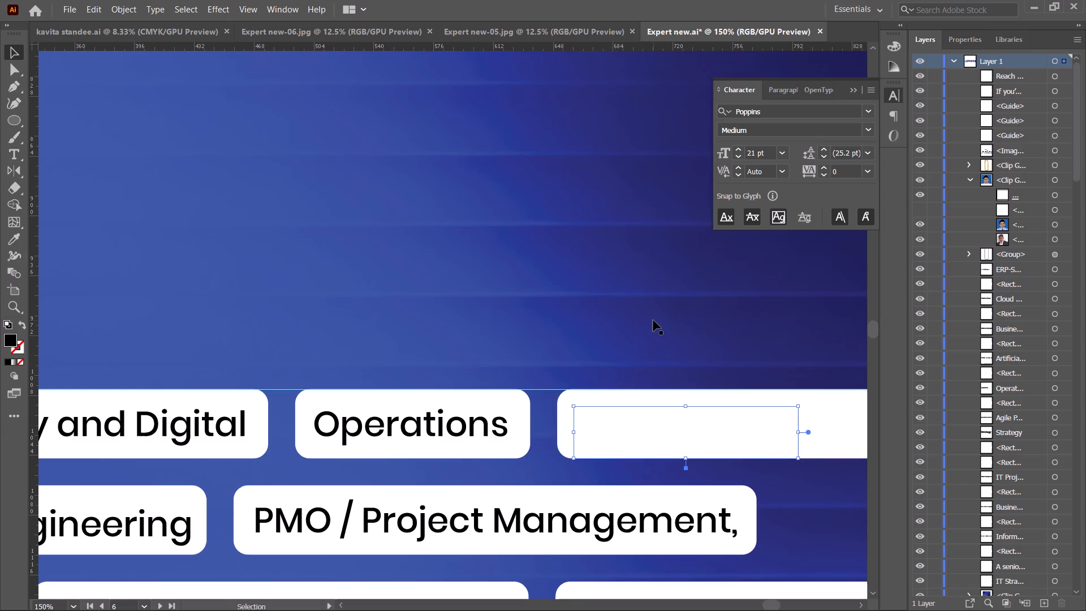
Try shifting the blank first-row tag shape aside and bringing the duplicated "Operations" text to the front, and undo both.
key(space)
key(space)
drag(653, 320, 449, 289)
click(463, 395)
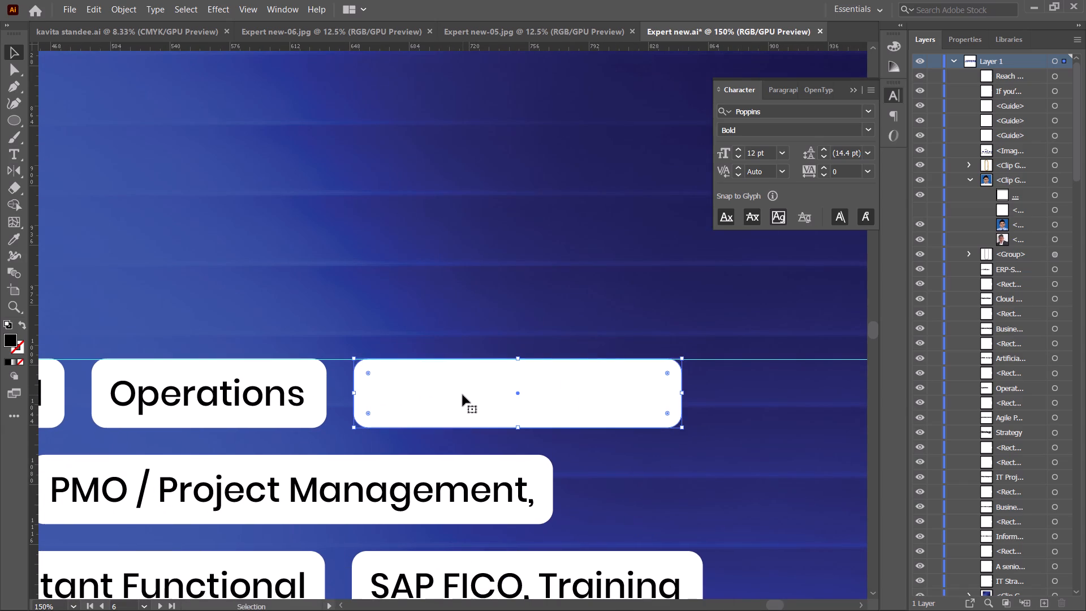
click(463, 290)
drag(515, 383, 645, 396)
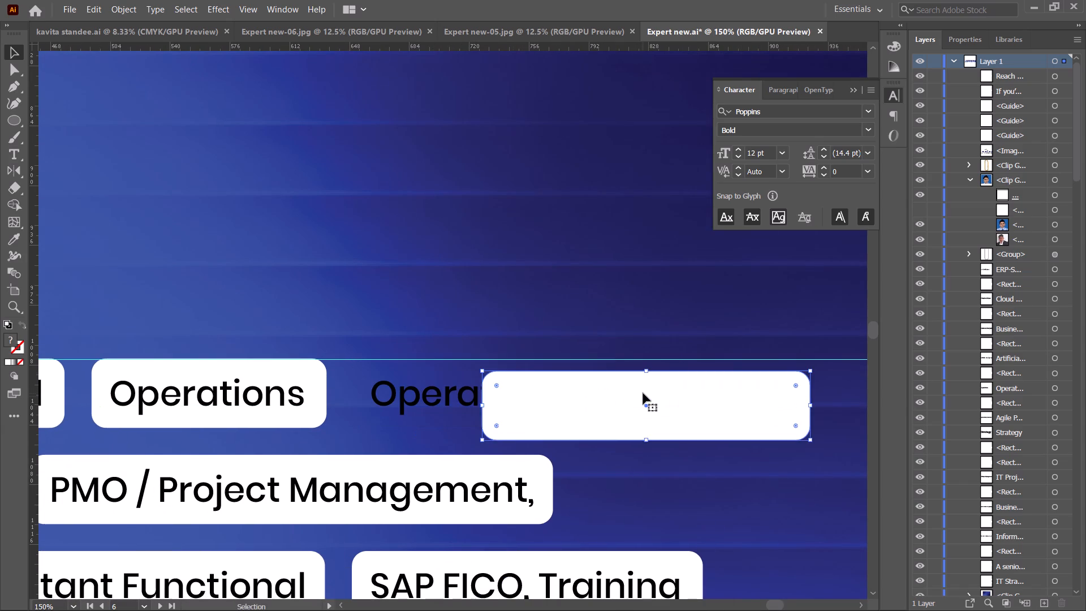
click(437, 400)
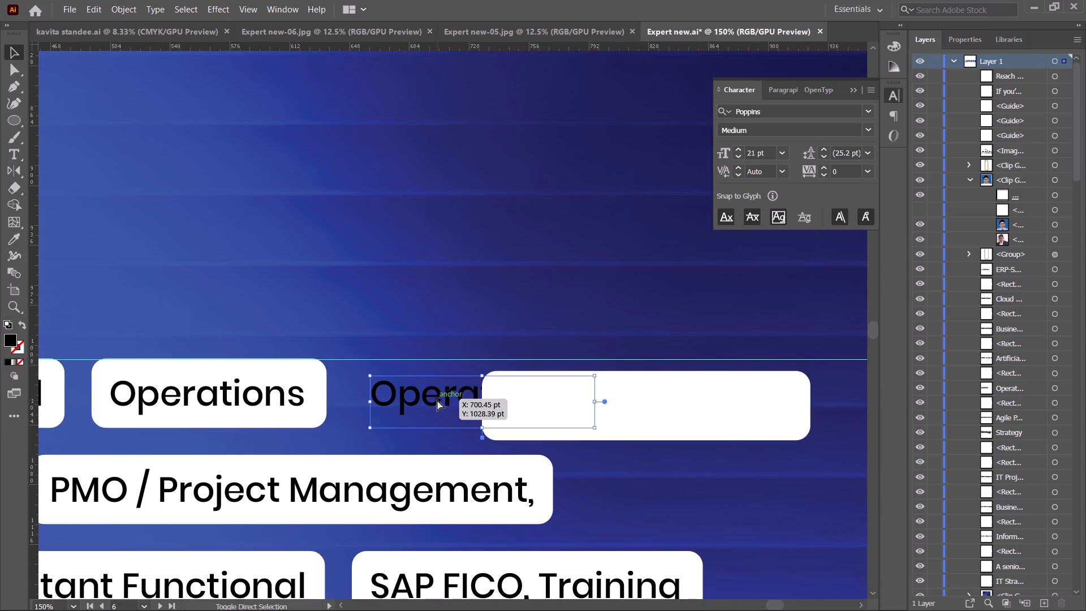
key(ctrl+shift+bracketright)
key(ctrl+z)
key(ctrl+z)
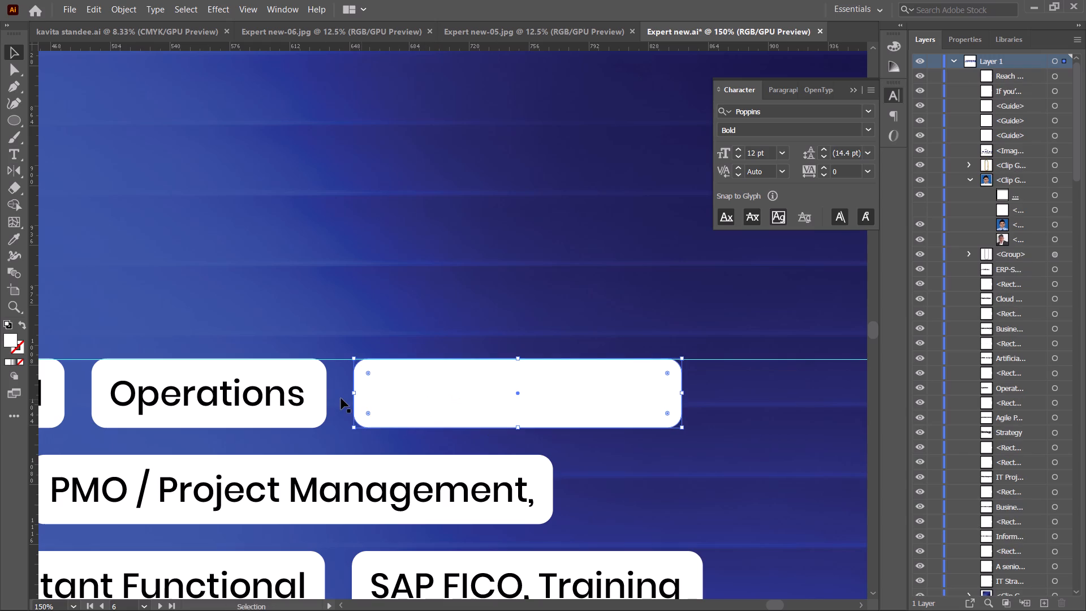
Shift the blank first-row tag shape aside, bring the duplicated "Operations" text to the front, and move the shape back behind it.
drag(464, 394, 472, 434)
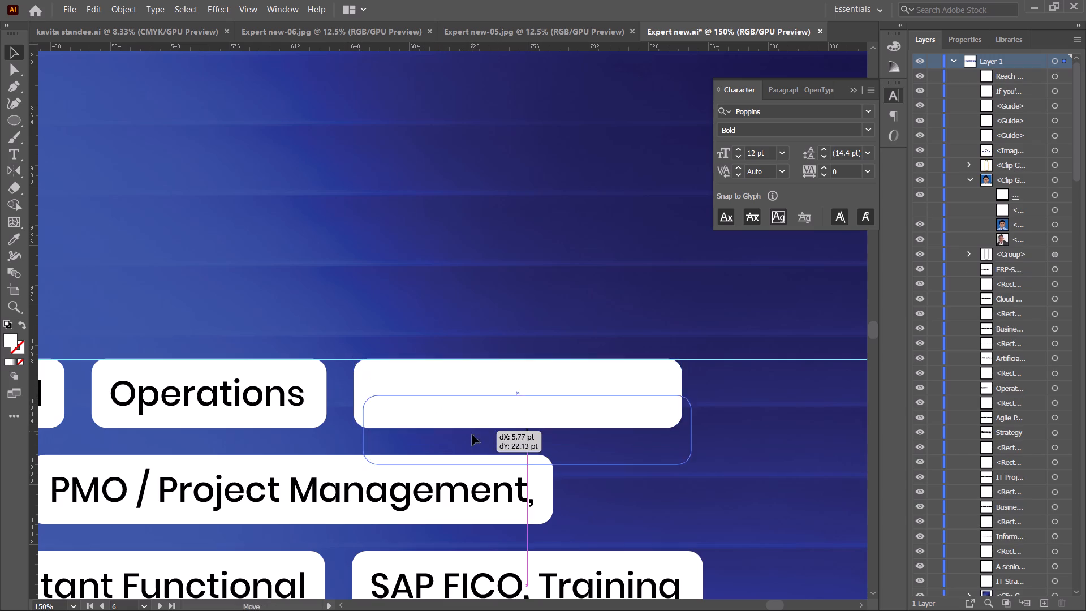
drag(472, 434, 472, 437)
click(416, 390)
key(ctrl+shift+bracketright)
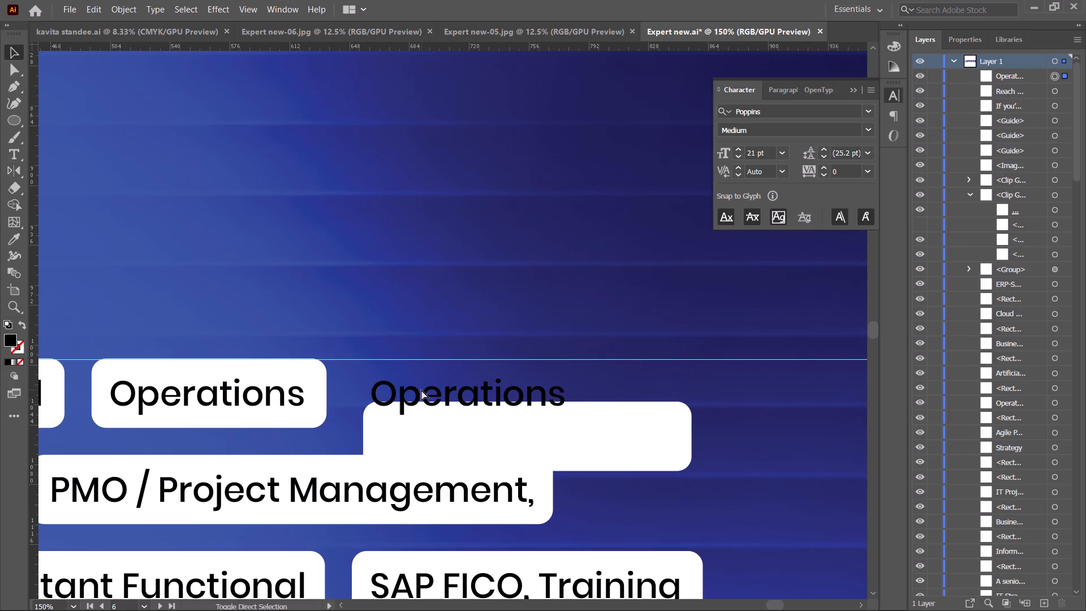
drag(630, 436, 626, 392)
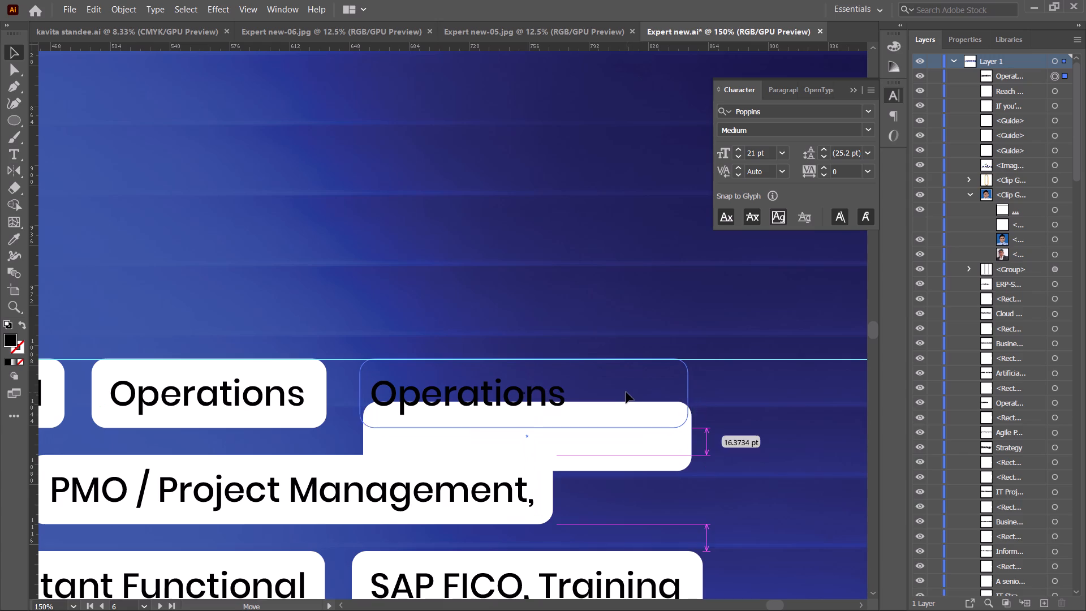
drag(626, 392, 624, 392)
Replace the duplicated "Operations" text with the copied "ERP-SAP/Oracle" and widen its text frame to fit on one line.
triple_click(488, 394)
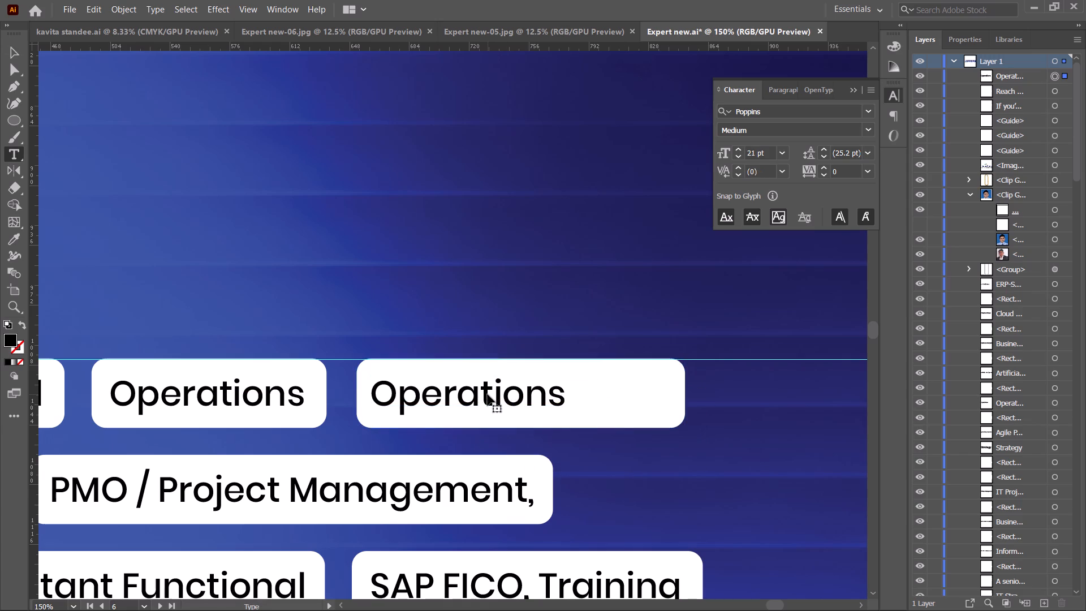
key(ctrl+v)
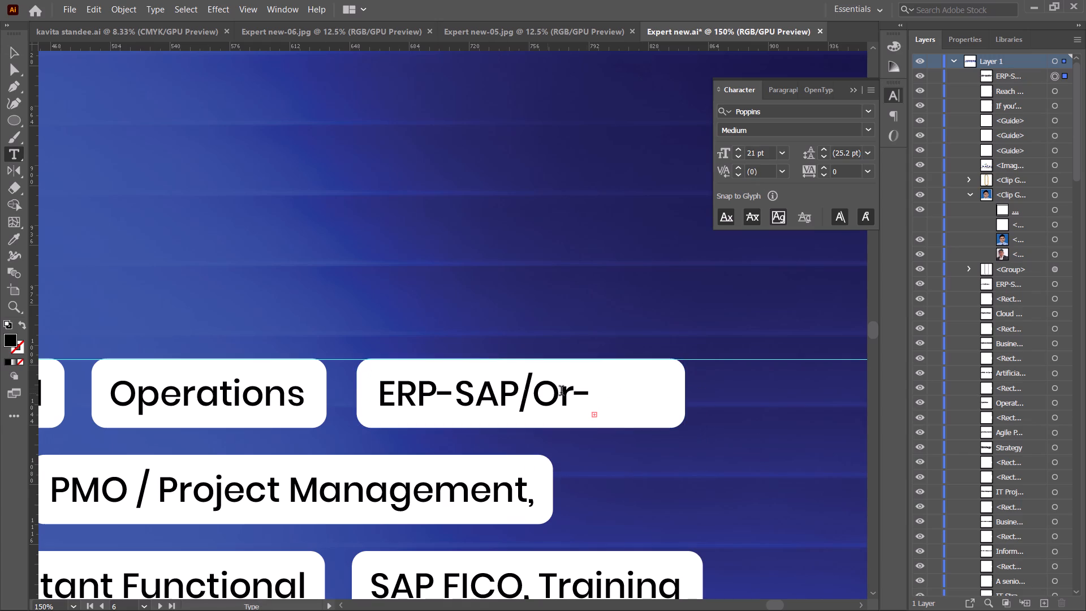
click(7, 54)
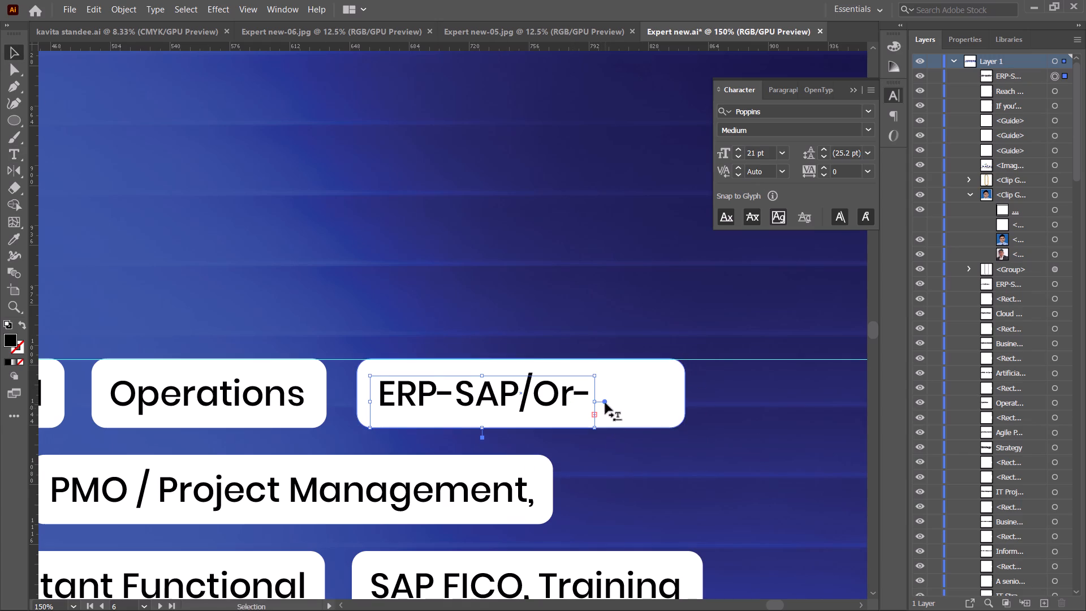
drag(600, 402, 674, 403)
key(ctrl+z)
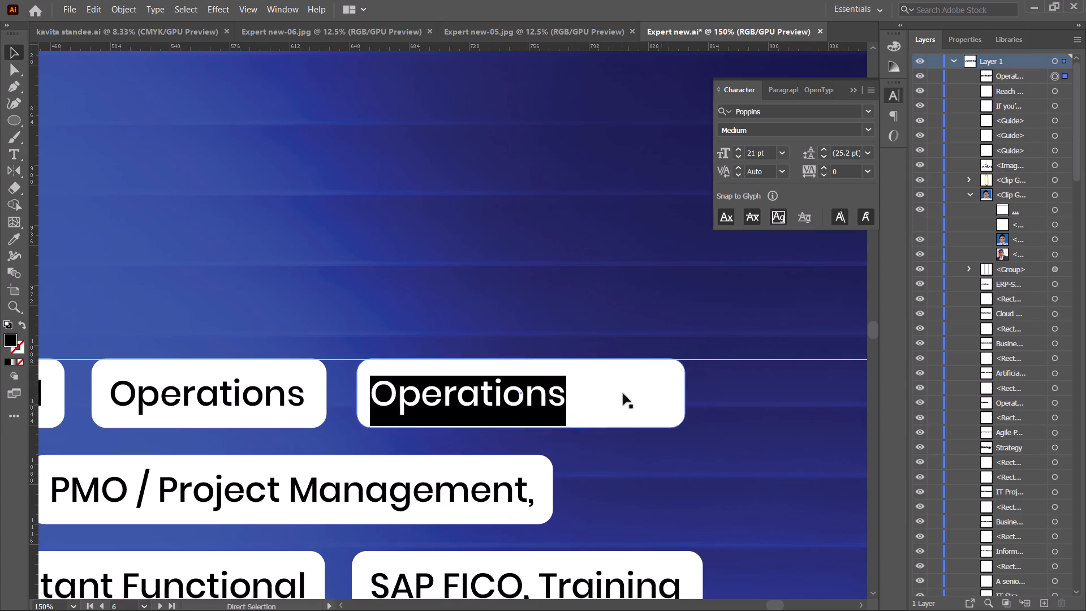
key(ctrl+shift+z)
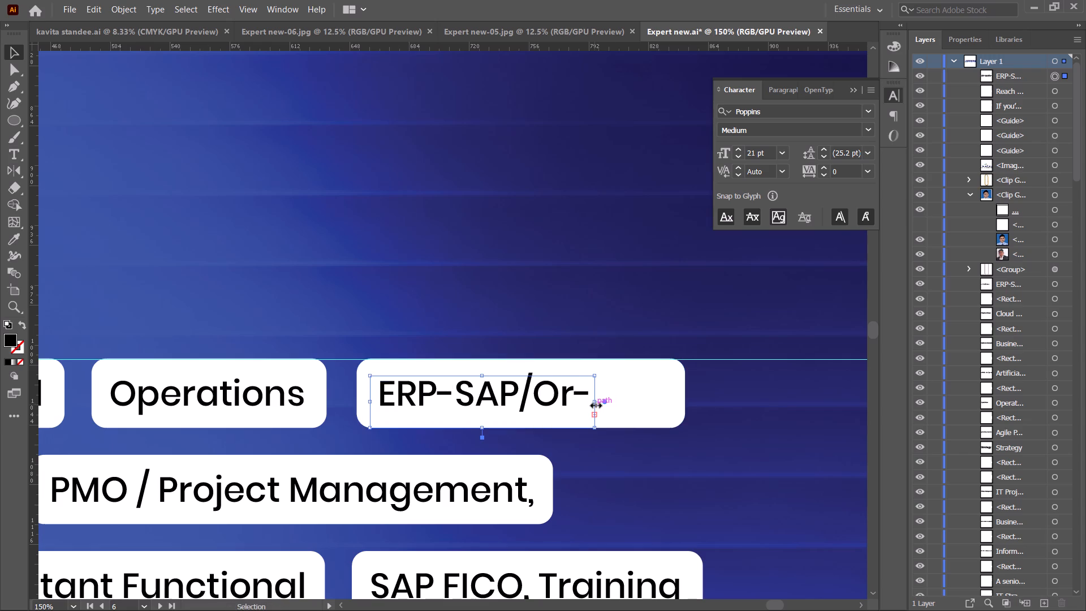
drag(594, 399, 725, 406)
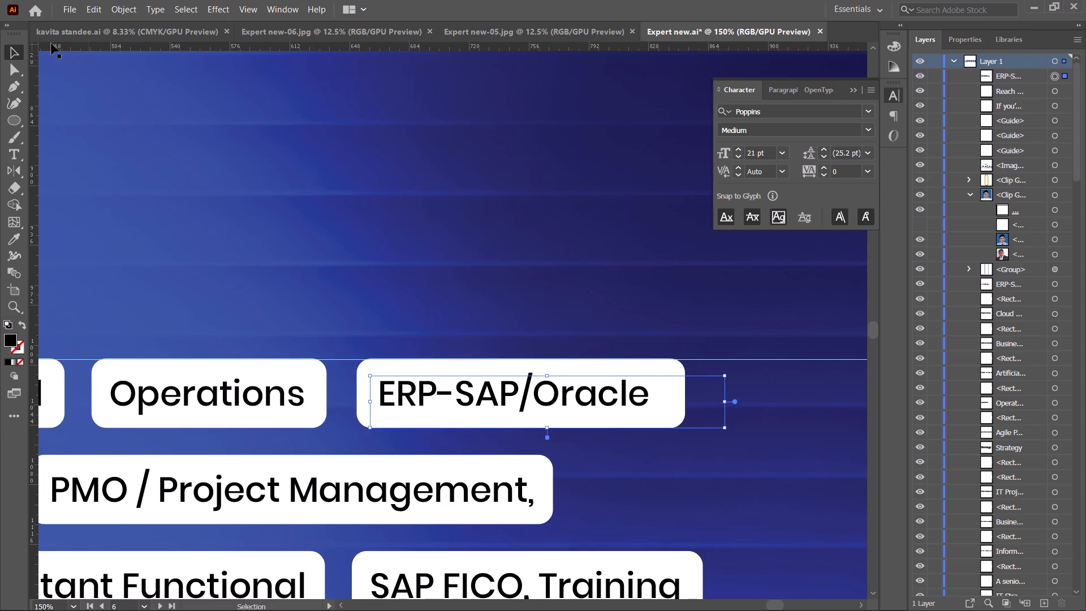
click(155, 195)
Move the "If you're looking for seasoned…" and "Reach out to us…" texts together toward the centre of the last artboard's blue panel.
alt+scroll(472, 279, down, 3)
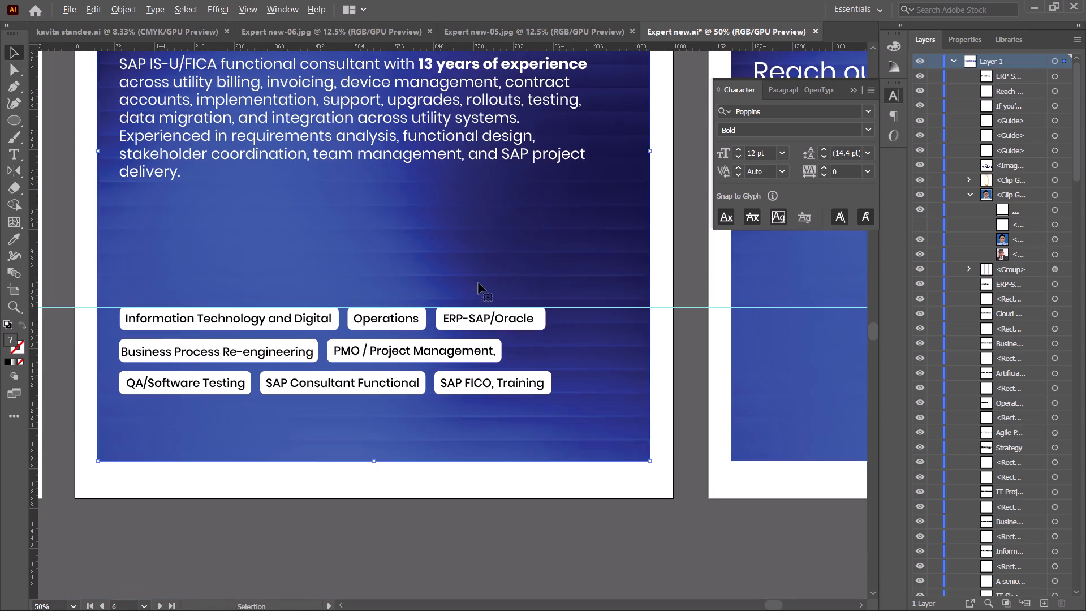
key(space)
key(space)
key(space)
key(space)
drag(404, 313, 598, 332)
key(space)
key(space)
key(space)
drag(557, 384, 553, 387)
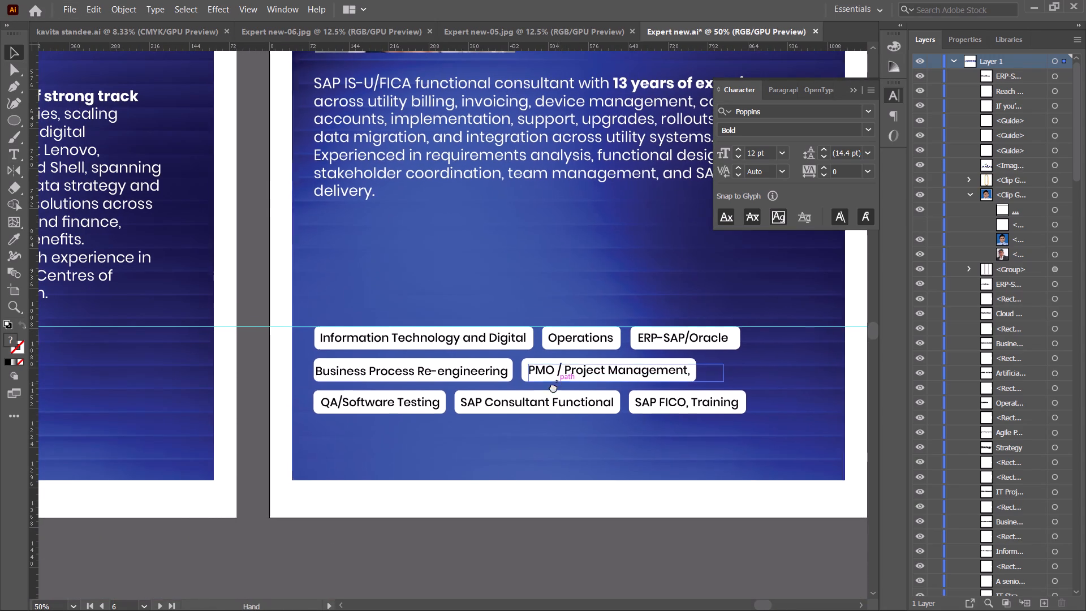
drag(553, 387, 439, 481)
alt+scroll(532, 347, down, 1)
key(space)
key(space)
key(space)
key(space)
key(space)
key(space)
key(space)
key(space)
key(space)
key(space)
key(space)
key(space)
key(space)
key(space)
key(space)
key(space)
key(space)
key(space)
key(space)
key(space)
drag(530, 358, 232, 386)
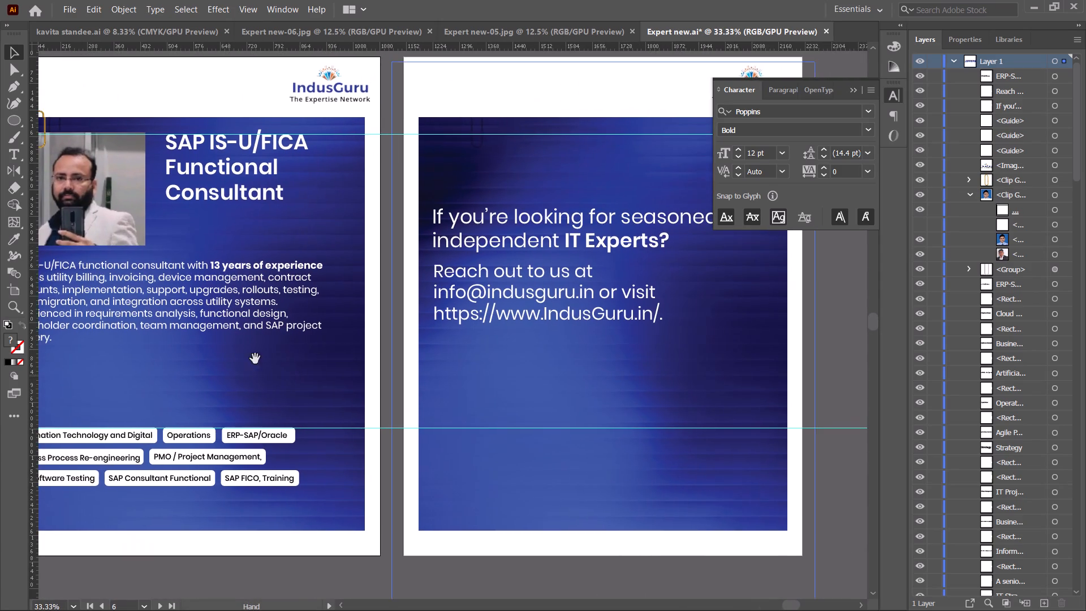
drag(463, 364, 348, 376)
click(403, 230)
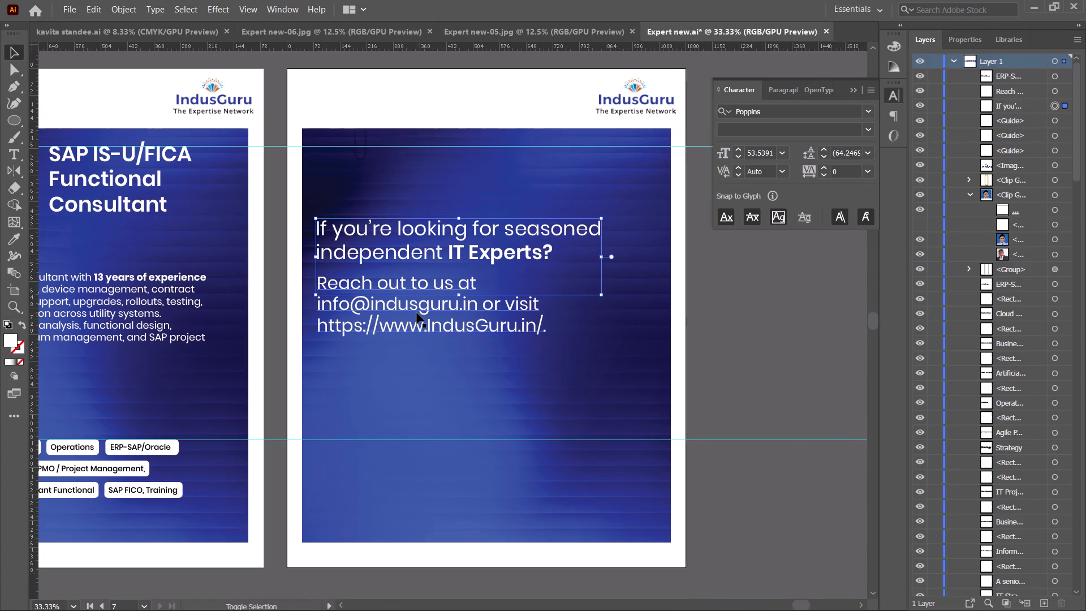
shift+click(417, 313)
drag(420, 311, 430, 327)
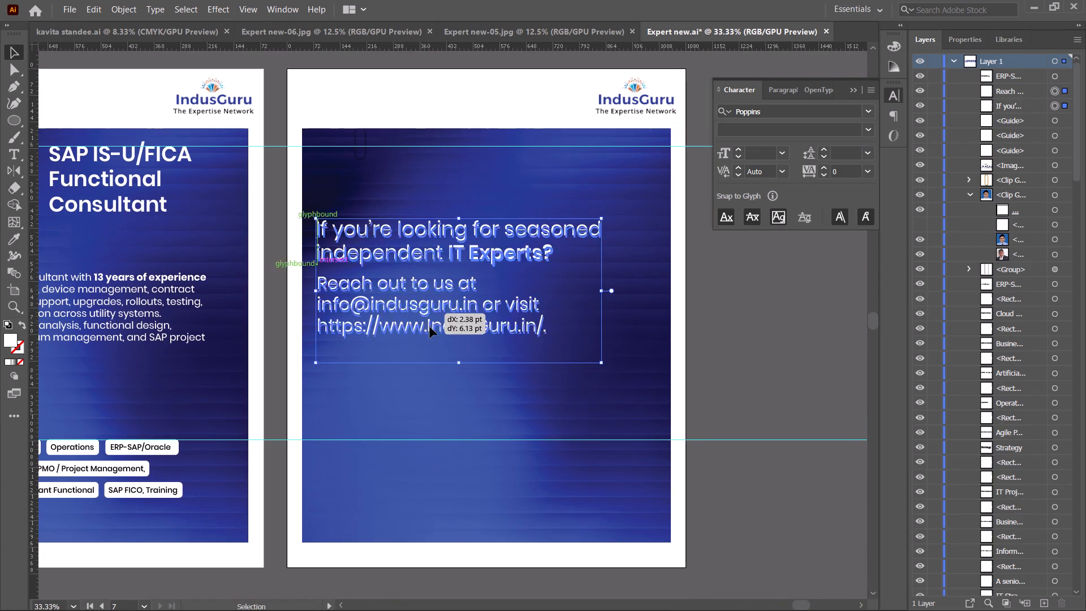
drag(430, 327, 449, 341)
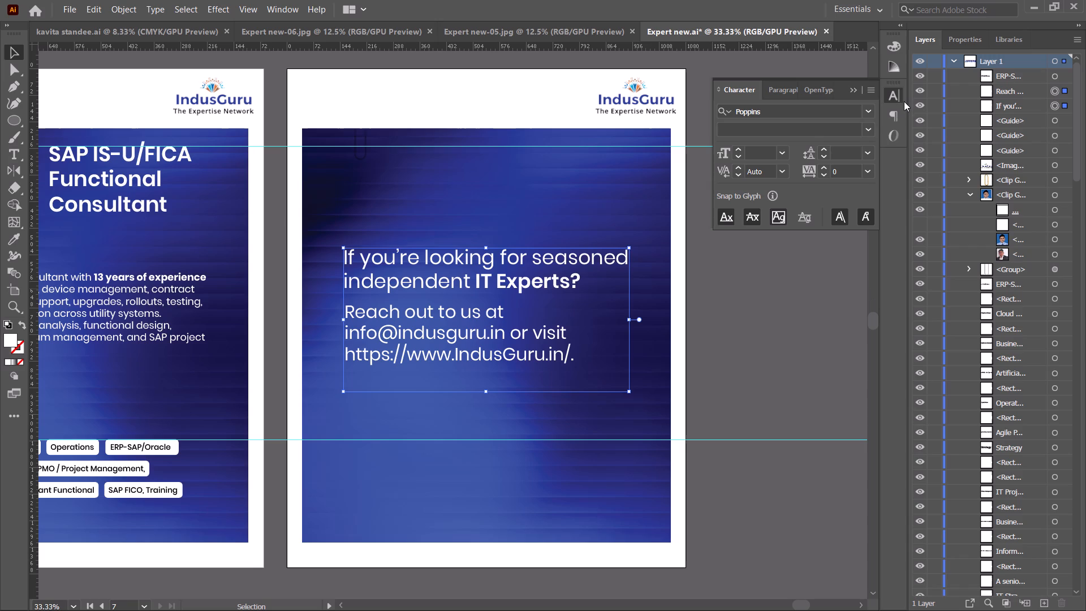
Delete the trailing comma from the "PMO / Project Management" tag on the SAP IS-U/FICA artboard.
key(space)
key(space)
key(space)
key(space)
drag(192, 476, 476, 413)
alt+scroll(434, 431, up, 3)
key(space)
drag(380, 447, 531, 444)
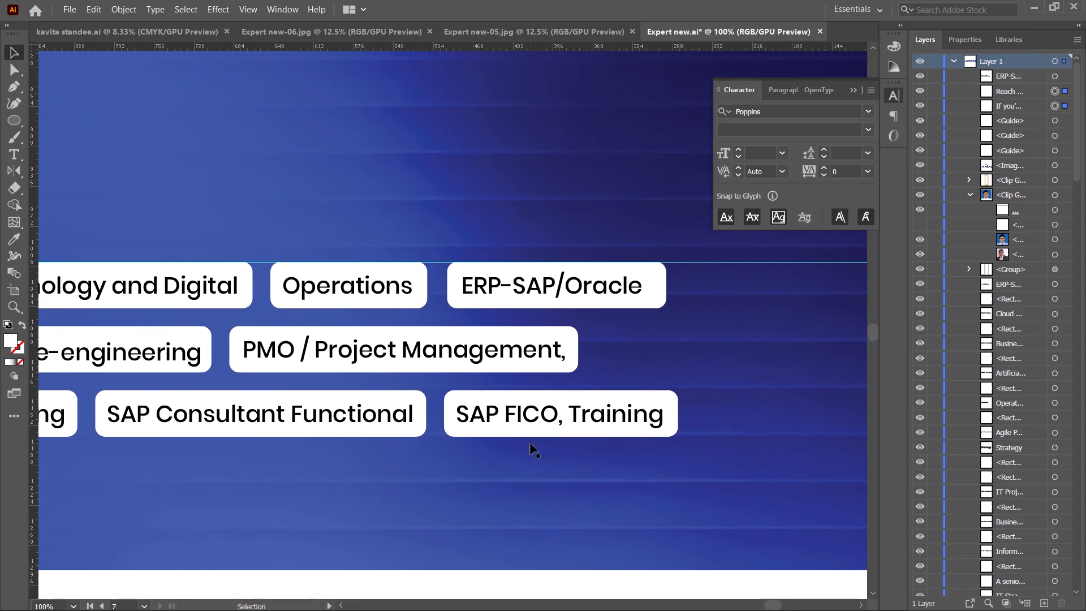
alt+scroll(541, 446, down, 1)
key(space)
key(space)
key(space)
drag(506, 448, 538, 446)
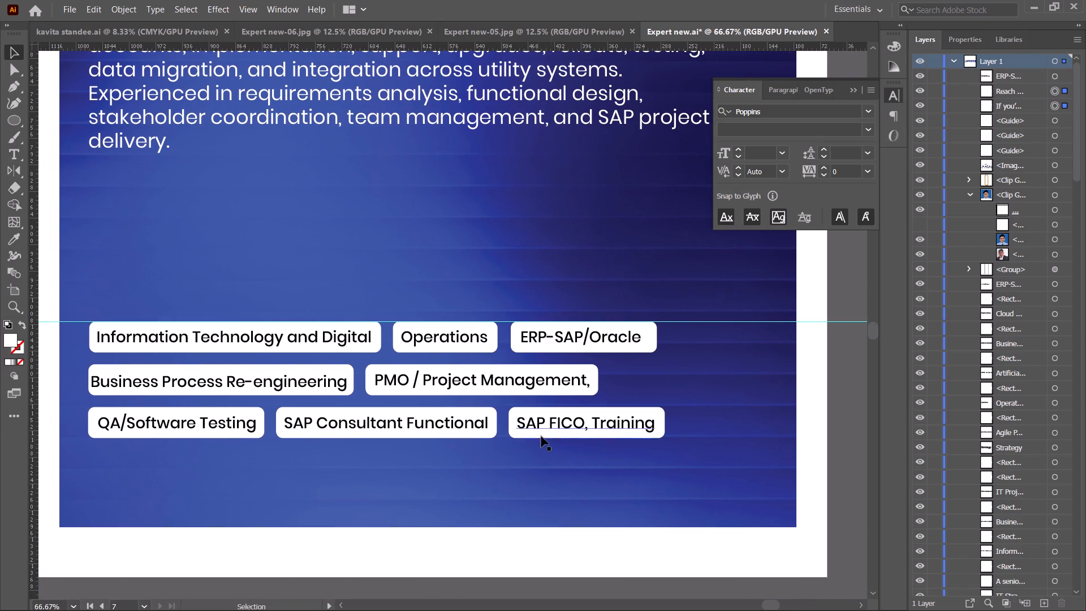
key(space)
key(space)
drag(536, 440, 525, 442)
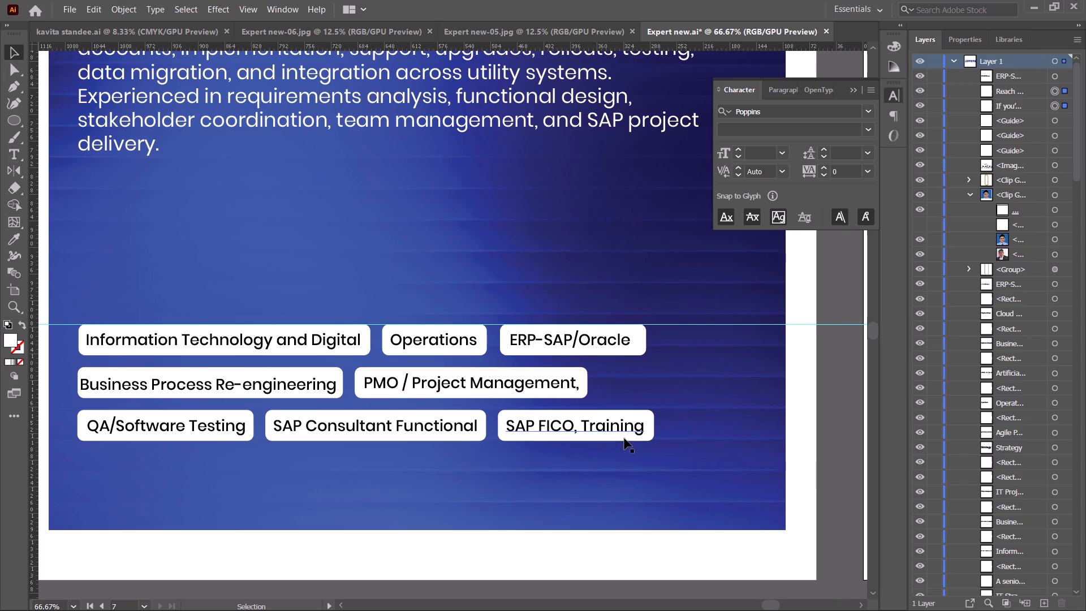
key(t)
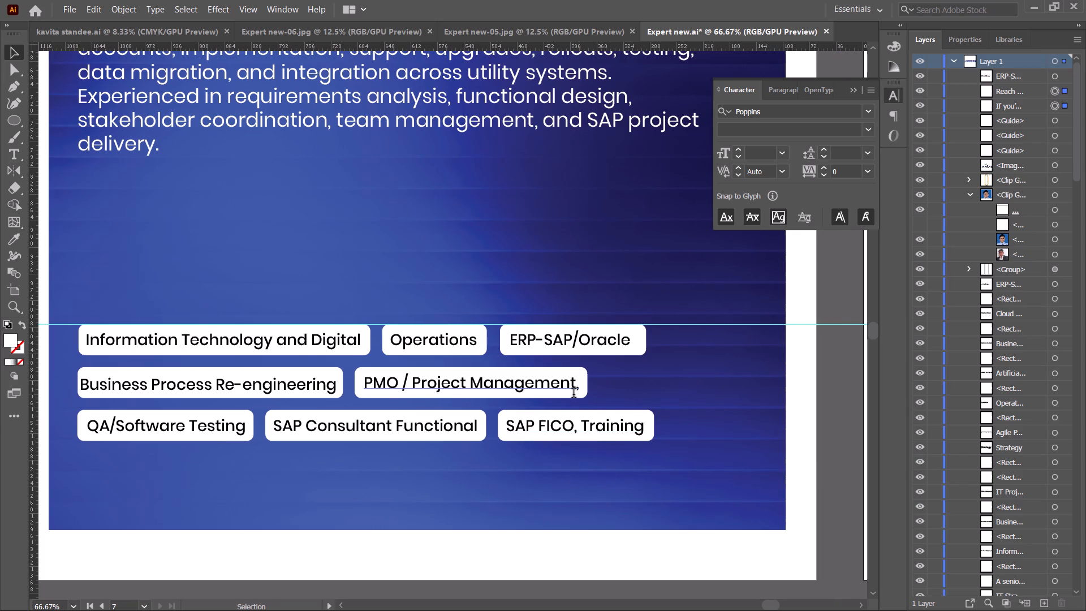
click(576, 390)
key(Delete)
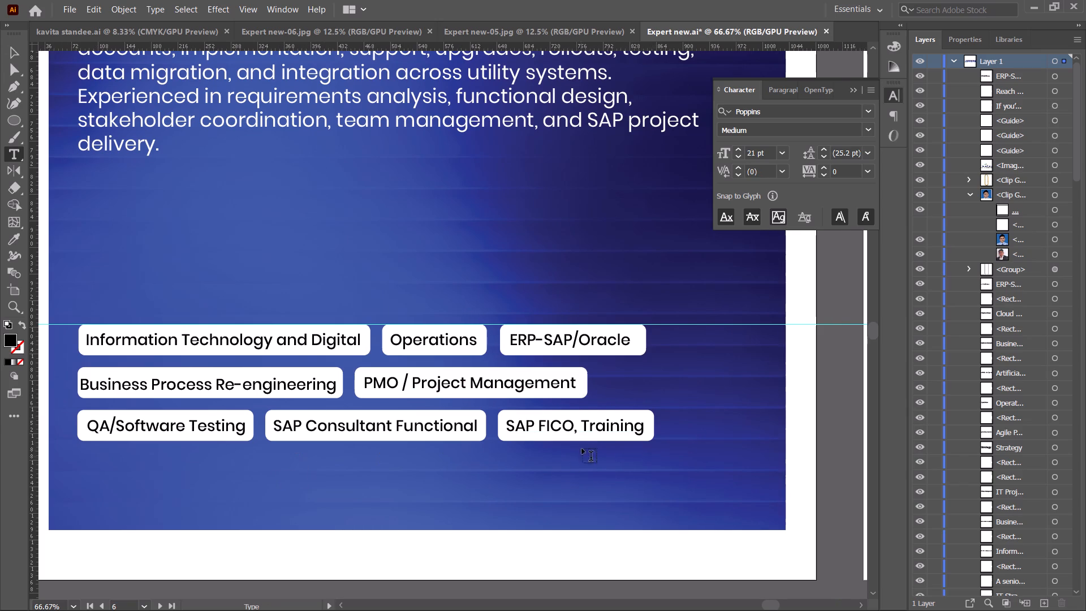
Remove the comma and cut "Training" from the "SAP FICO, Training" tag, and narrow its text frame around "SAP FICO".
click(579, 428)
key(Left)
key(BackSpace)
drag(578, 425, 647, 423)
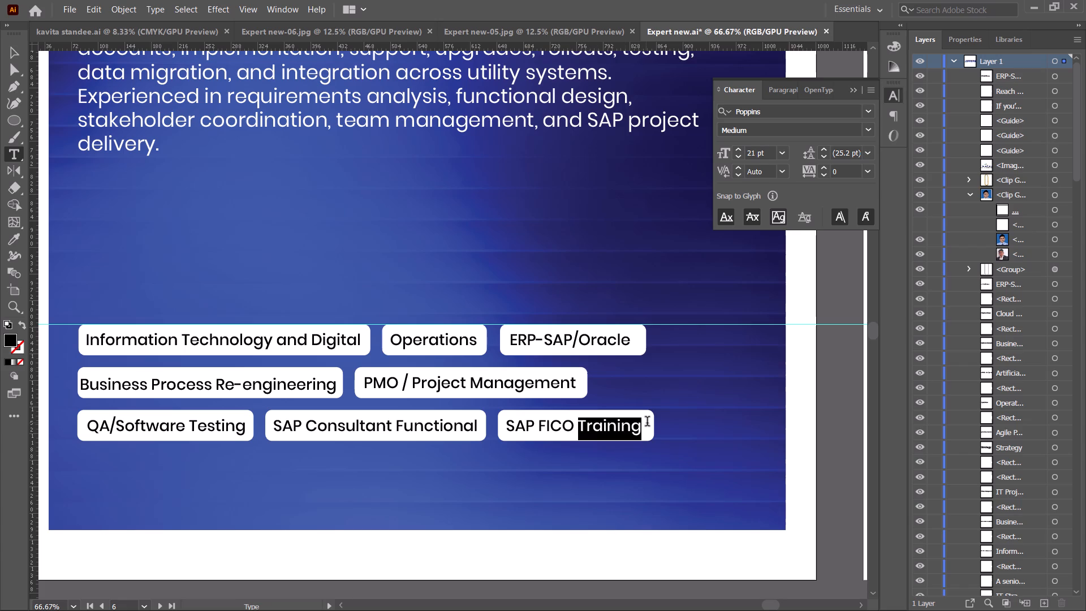
key(ctrl+x)
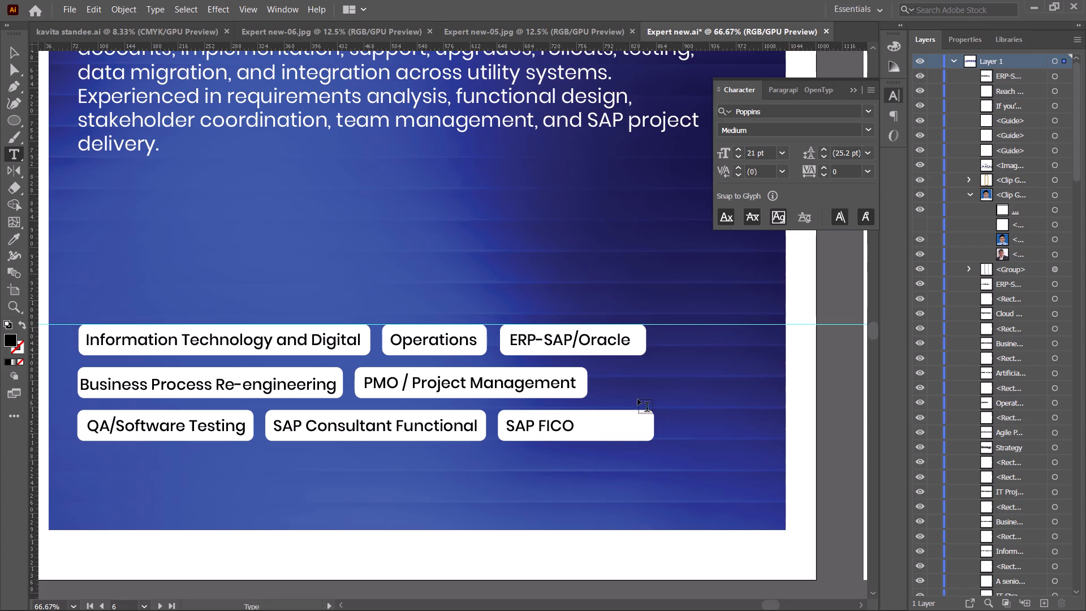
key(BackSpace)
click(10, 54)
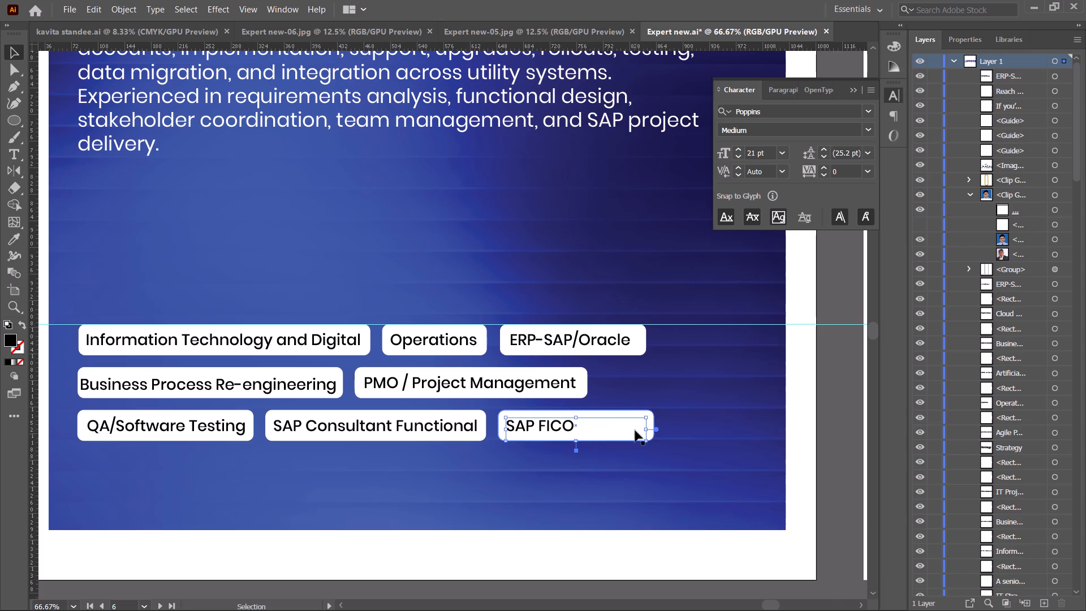
drag(647, 426, 576, 423)
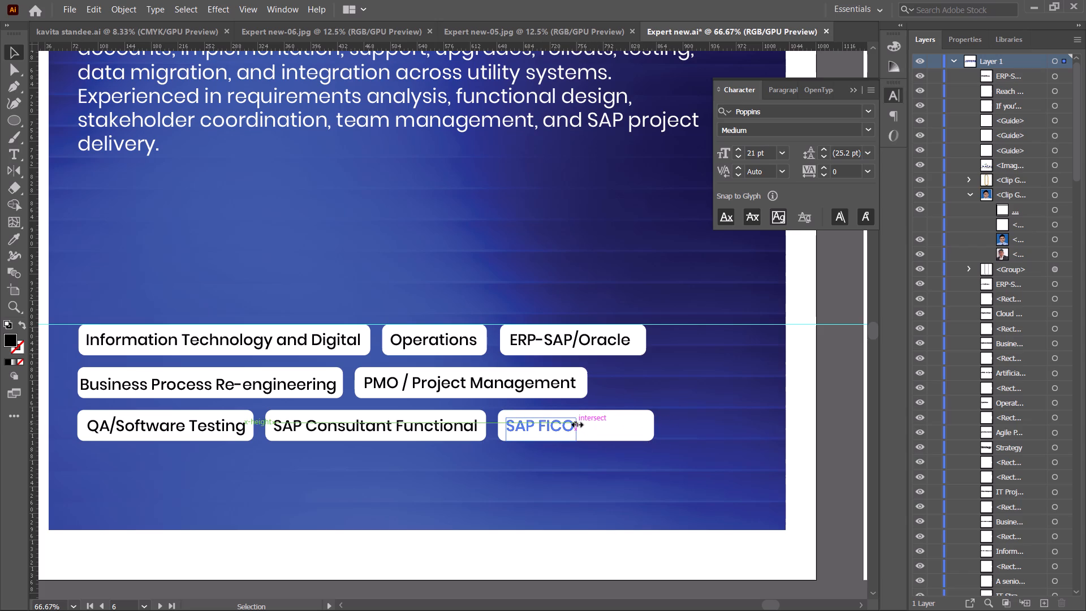
drag(576, 423, 580, 423)
click(615, 477)
Duplicate the "SAP FICO" tag with its white shape to the end of the second row, beside "PMO / Project Management".
click(615, 429)
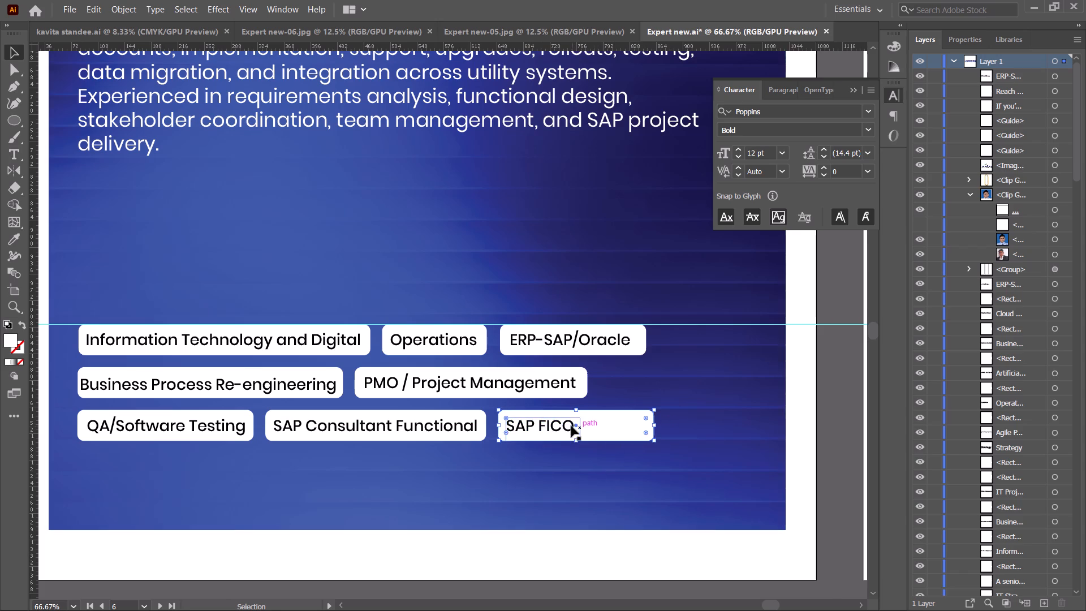
shift+click(568, 424)
alt+drag(563, 420, 662, 382)
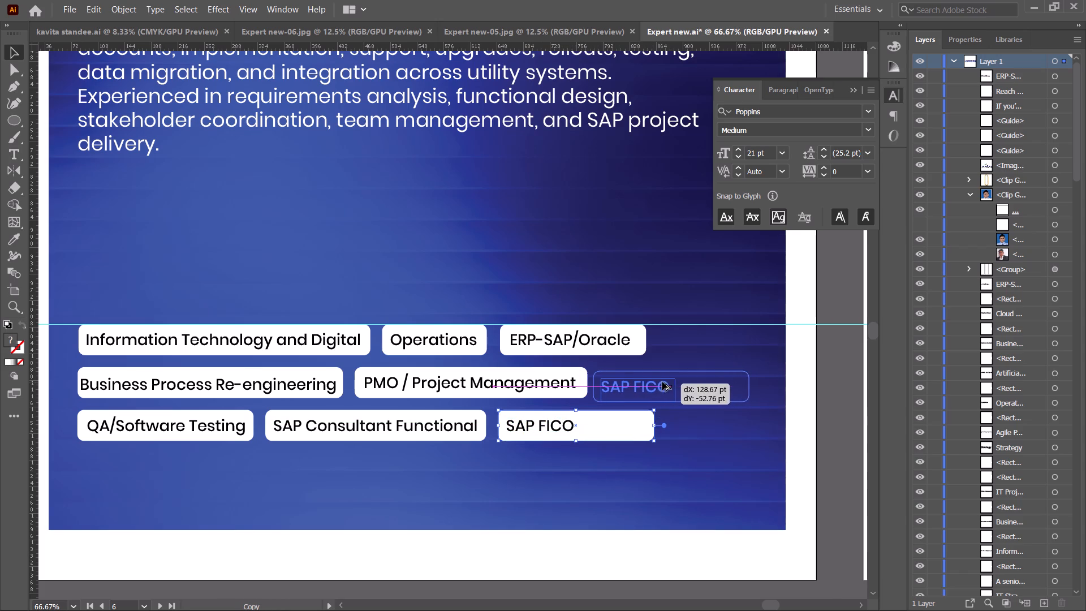
alt+drag(662, 382, 665, 382)
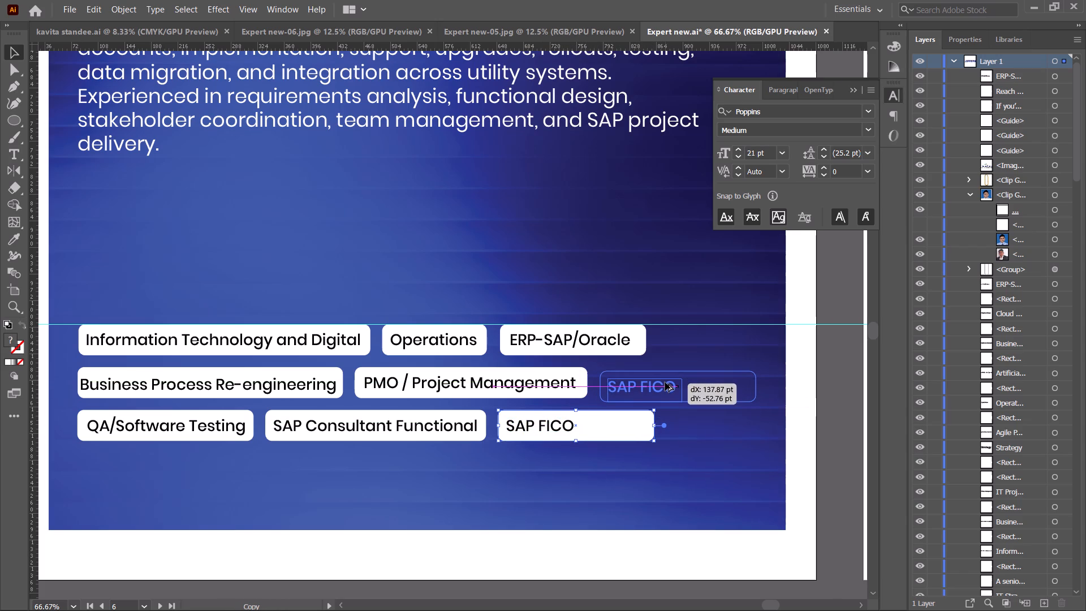
alt+drag(665, 382, 664, 380)
click(690, 446)
Shorten the white shape of the third-row "SAP FICO" tag to fit its text.
click(653, 427)
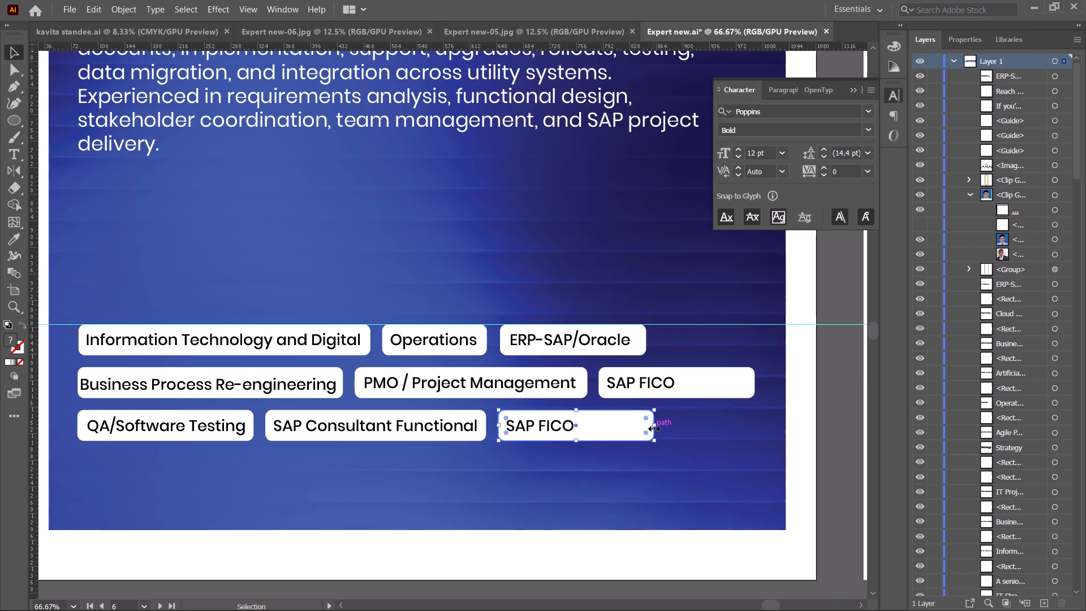
drag(653, 427, 586, 423)
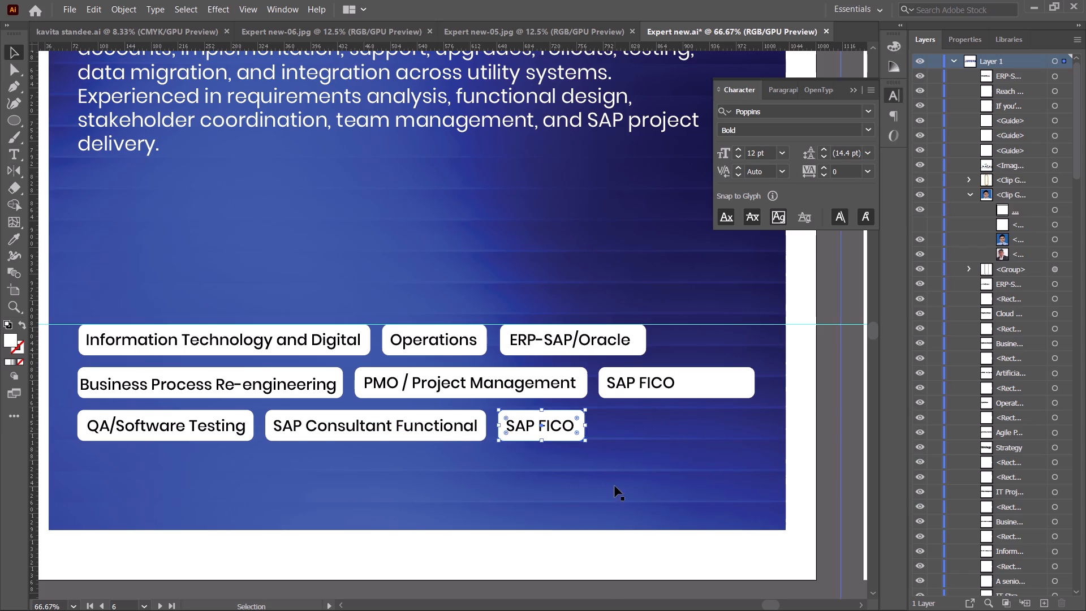
click(615, 486)
Replace the duplicated second-row "SAP FICO" text with the cut word "Training" and narrow its text frame.
click(627, 386)
key(t)
triple_click(627, 386)
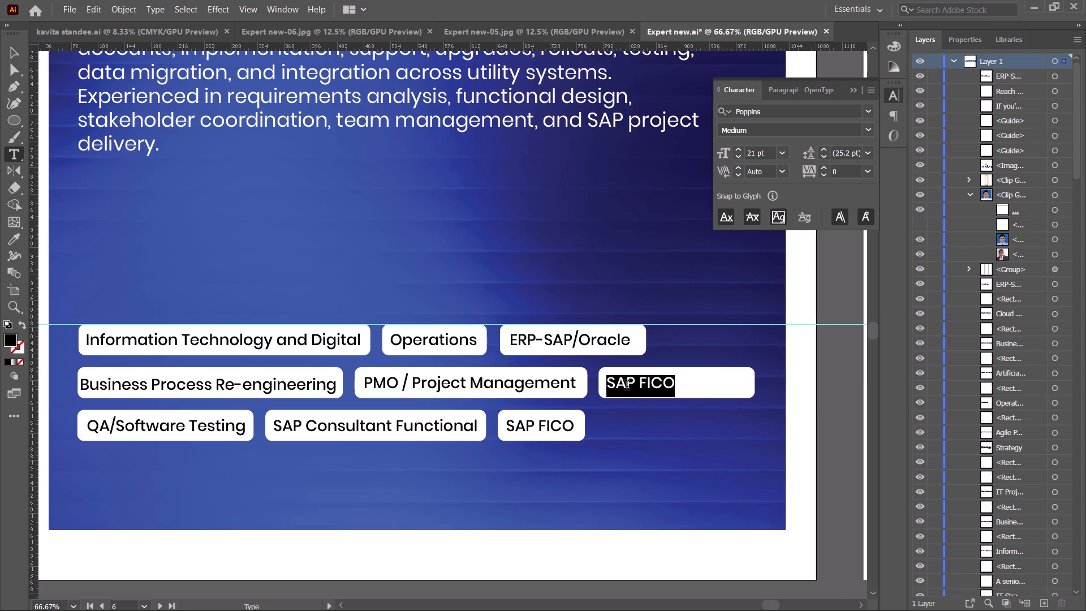
key(ctrl+v)
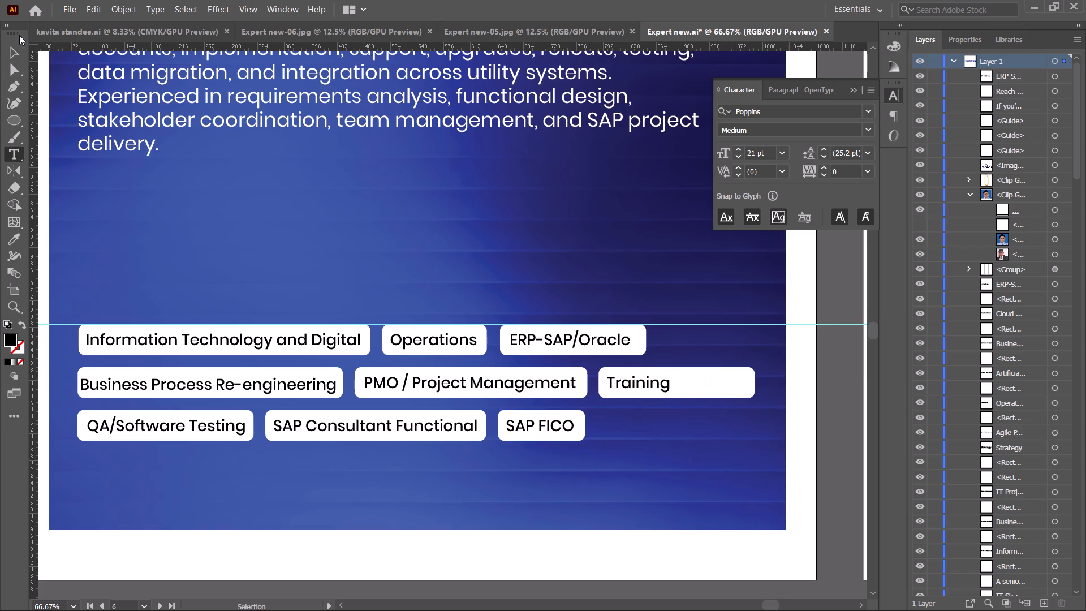
click(14, 50)
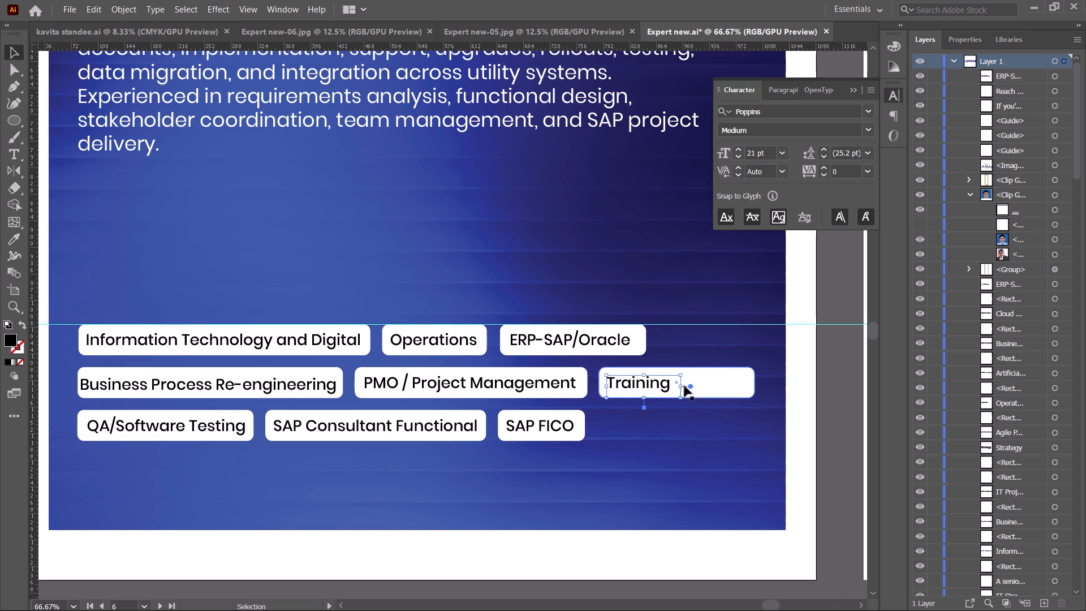
drag(682, 386, 676, 386)
Shorten the white shape of the second-row "Training" tag to fit its text.
click(718, 384)
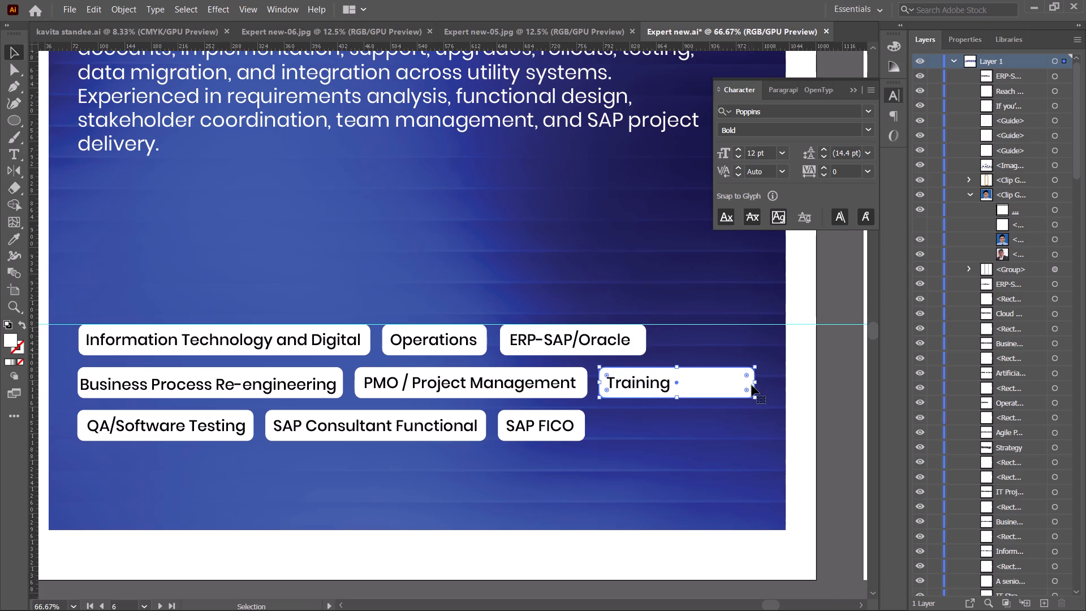
drag(756, 382, 679, 376)
click(697, 451)
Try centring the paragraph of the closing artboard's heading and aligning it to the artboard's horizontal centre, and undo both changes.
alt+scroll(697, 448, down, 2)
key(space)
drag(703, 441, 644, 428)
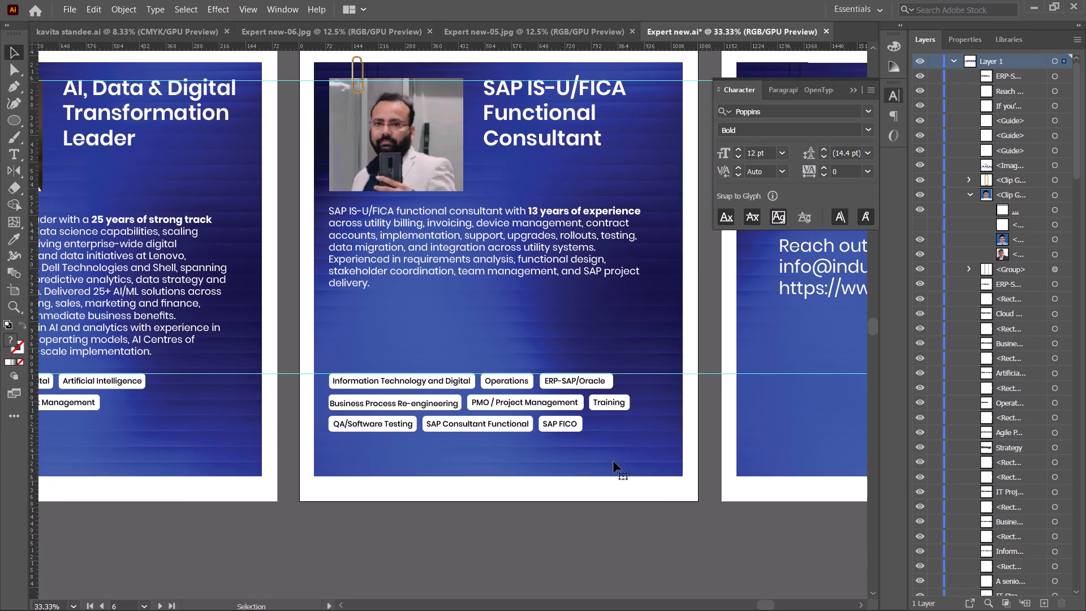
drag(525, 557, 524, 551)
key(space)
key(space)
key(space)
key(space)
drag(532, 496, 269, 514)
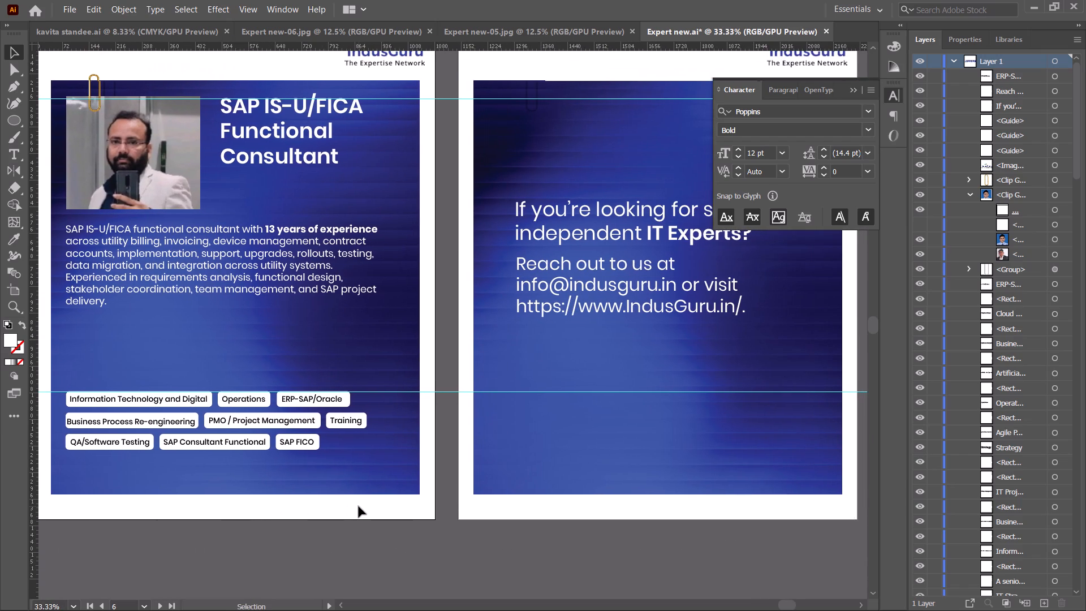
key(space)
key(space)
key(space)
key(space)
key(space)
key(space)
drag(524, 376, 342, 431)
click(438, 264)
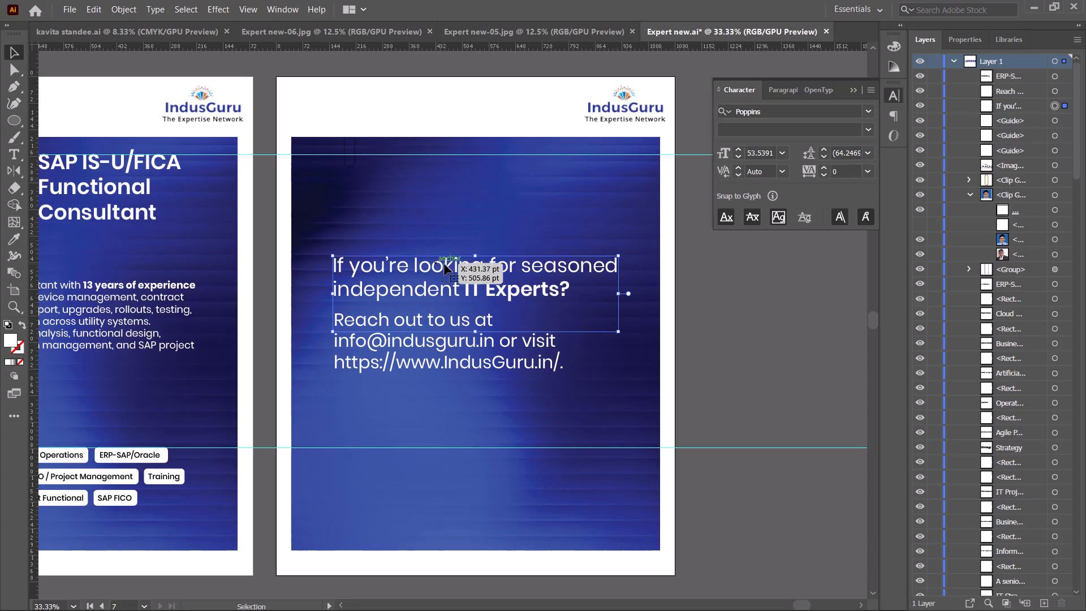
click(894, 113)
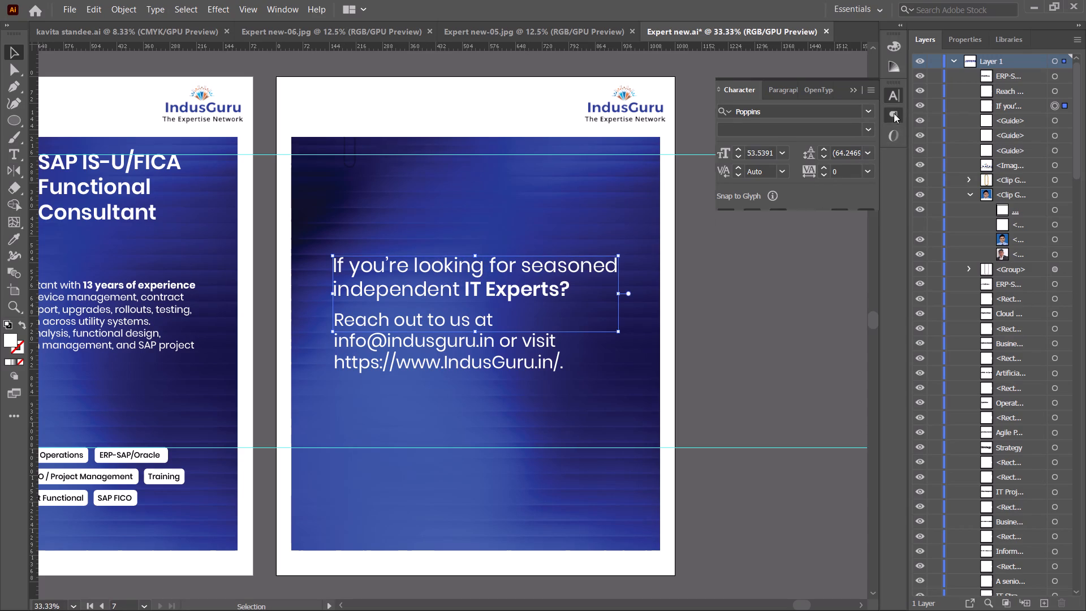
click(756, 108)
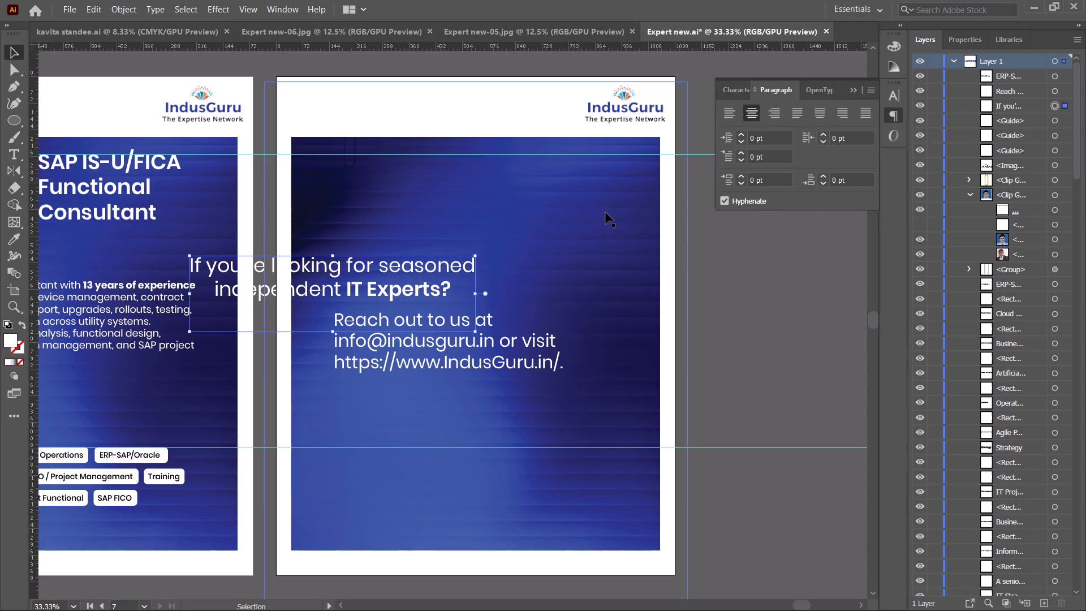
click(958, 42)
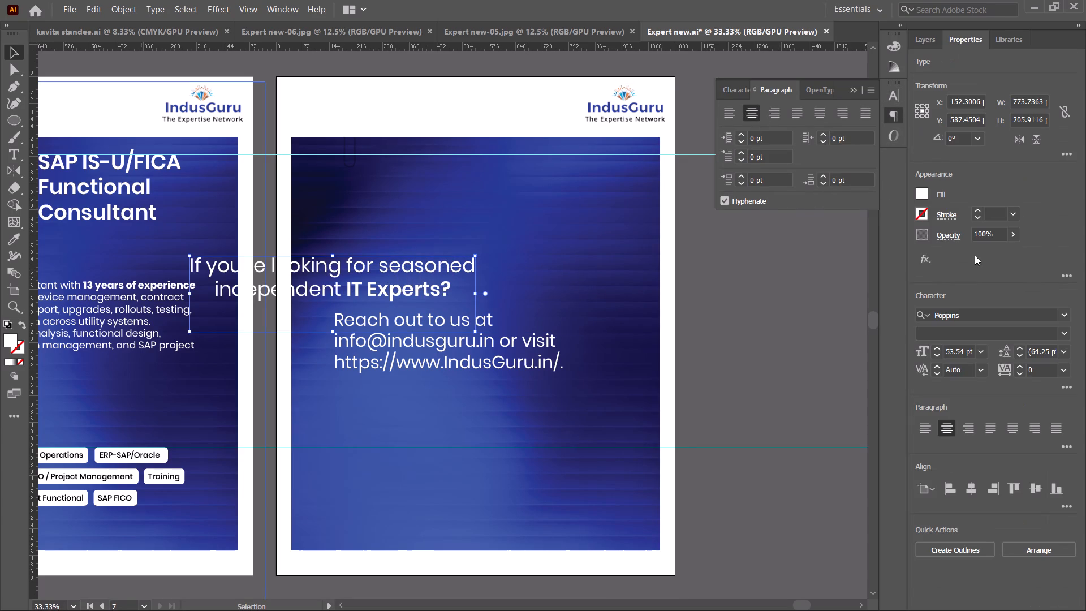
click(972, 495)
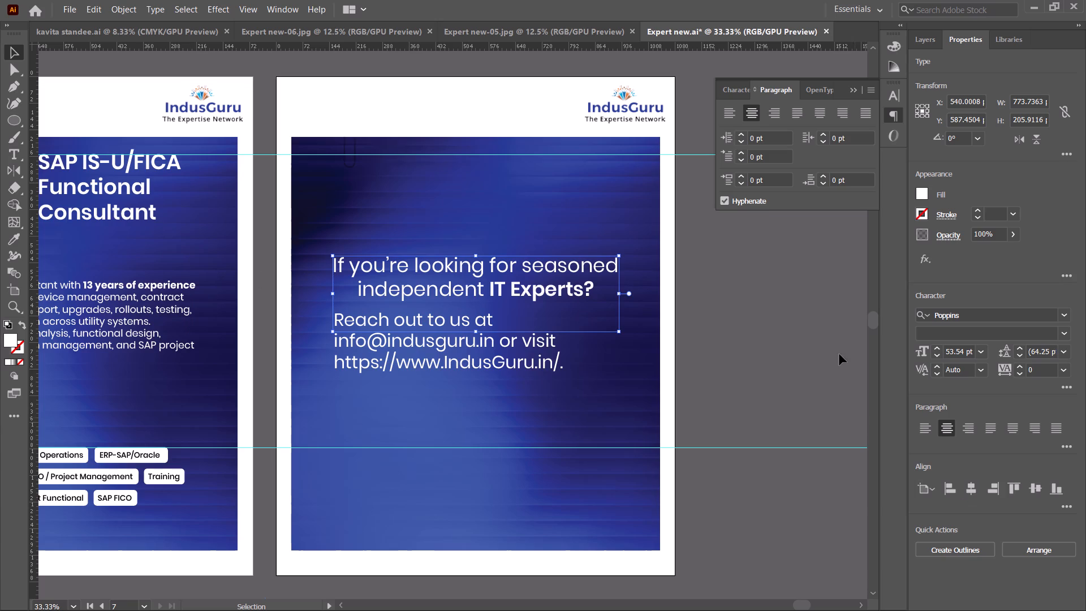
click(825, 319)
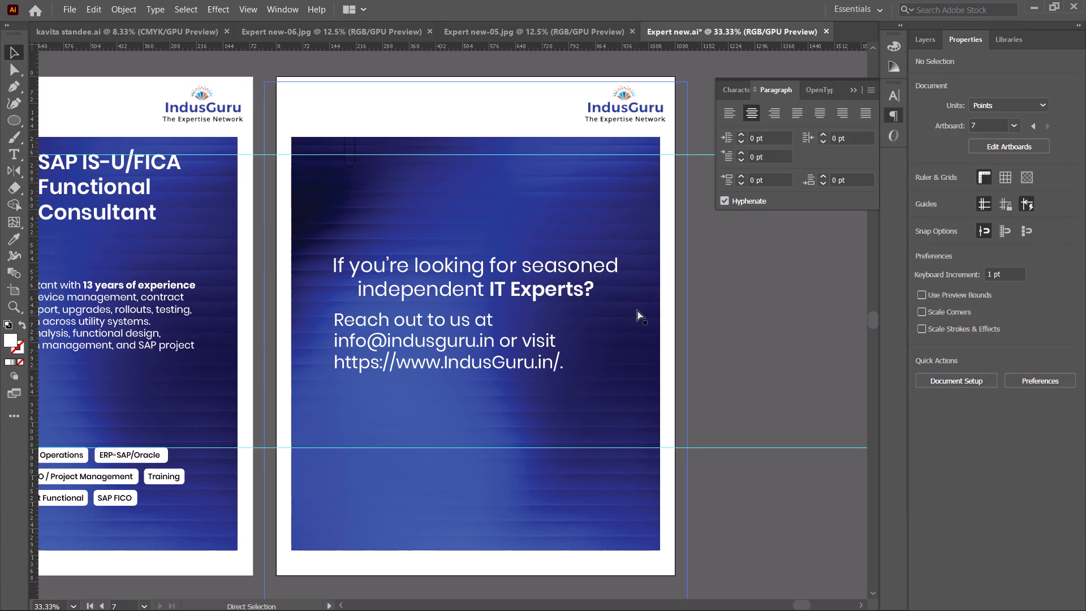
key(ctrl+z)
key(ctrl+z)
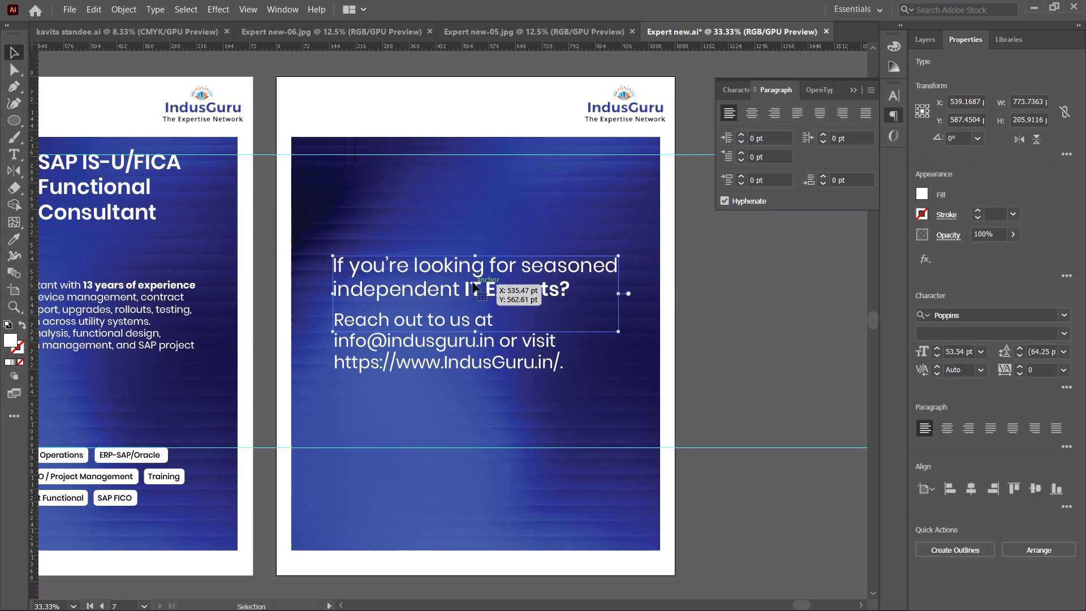
Centre the "If you're looking for seasoned" heading and the "Reach out to us" text frame horizontally on the closing artboard.
click(471, 278)
click(974, 494)
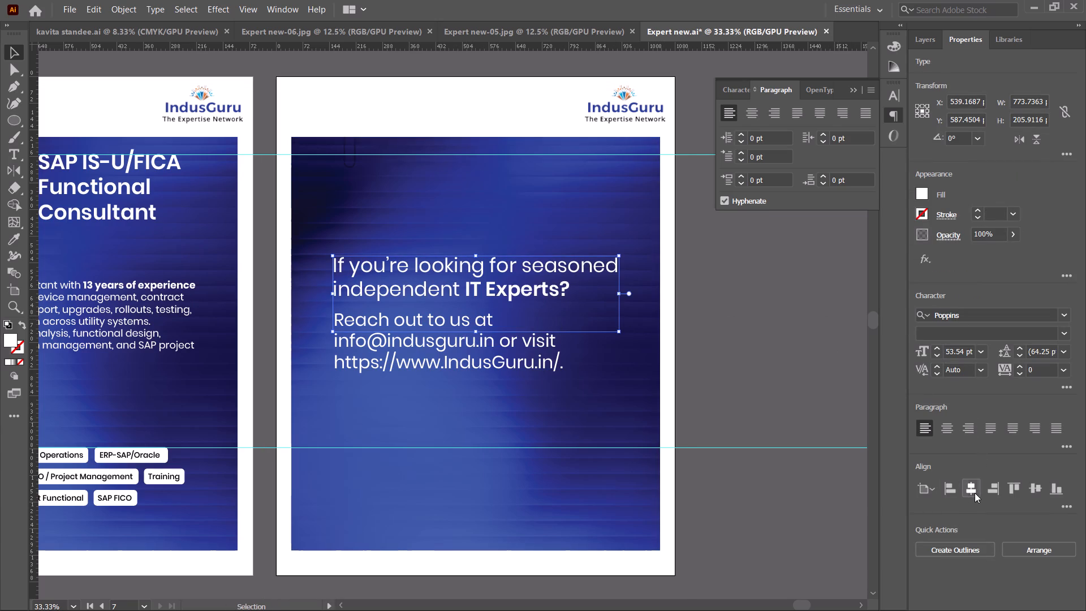
click(495, 362)
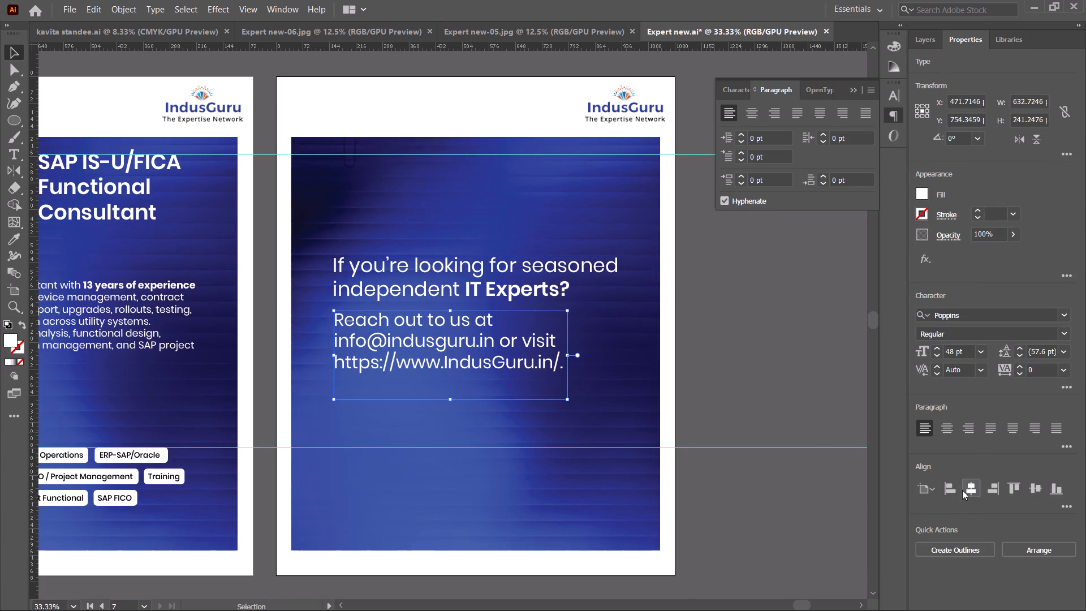
click(965, 490)
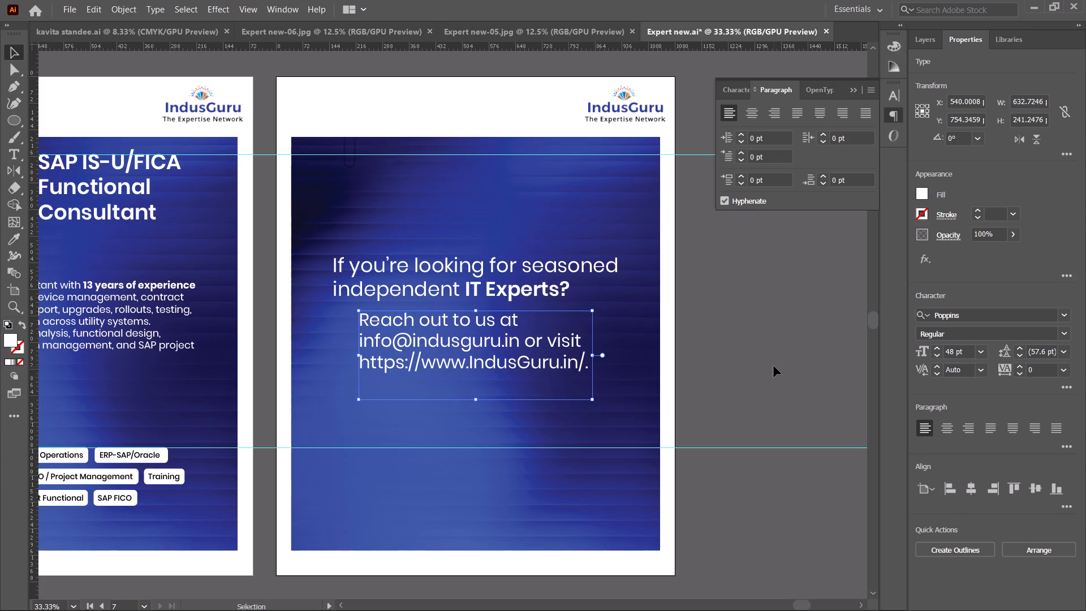
Left-align the "Reach out to us" contact text frame with the heading above it.
shift+click(512, 265)
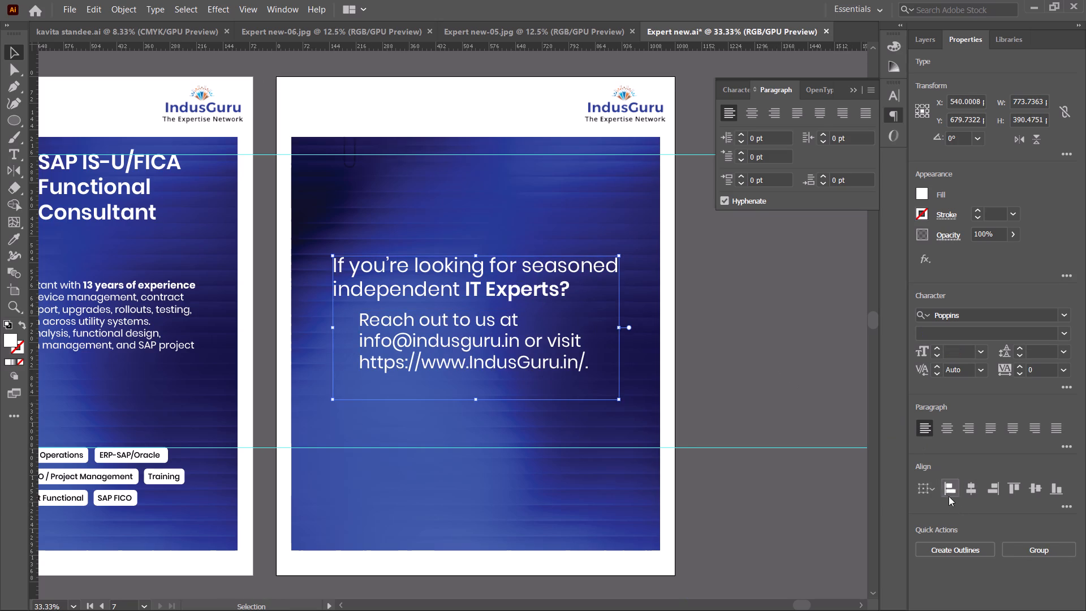
click(944, 481)
click(785, 332)
Look over all the expert profile artboards, checking the titles, photos, descriptions and skill tags for consistent layout.
alt+scroll(785, 332, down, 2)
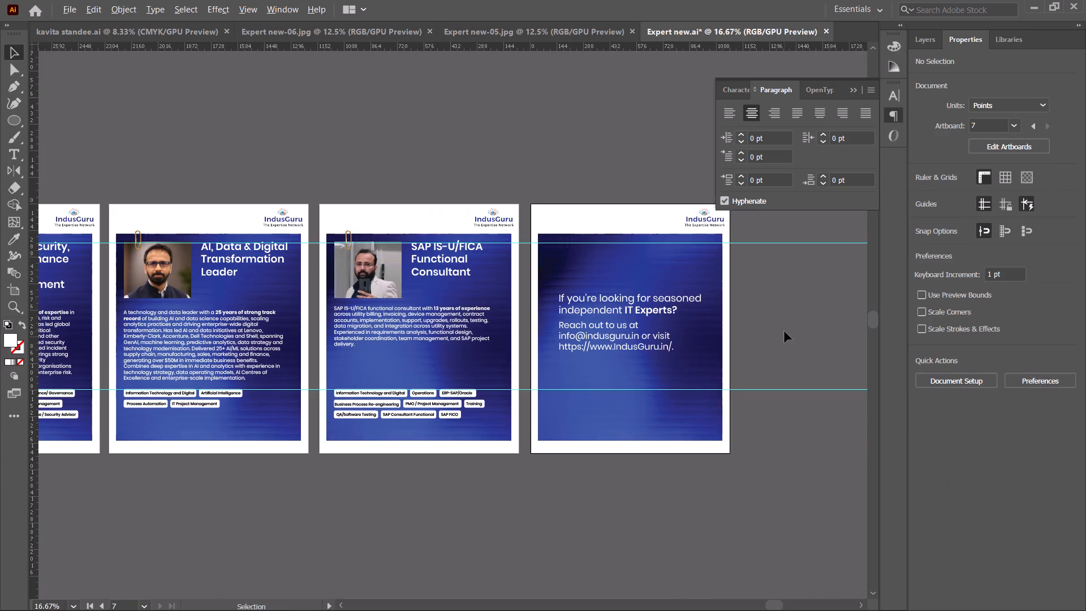
key(space)
drag(773, 332, 791, 329)
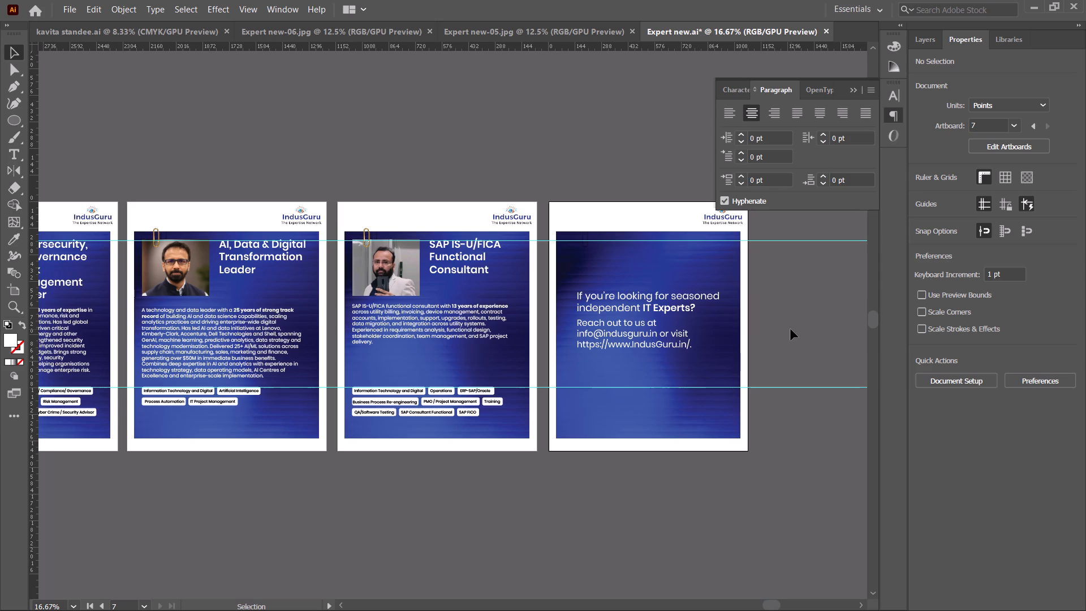
alt+scroll(435, 244, up, 3)
key(space)
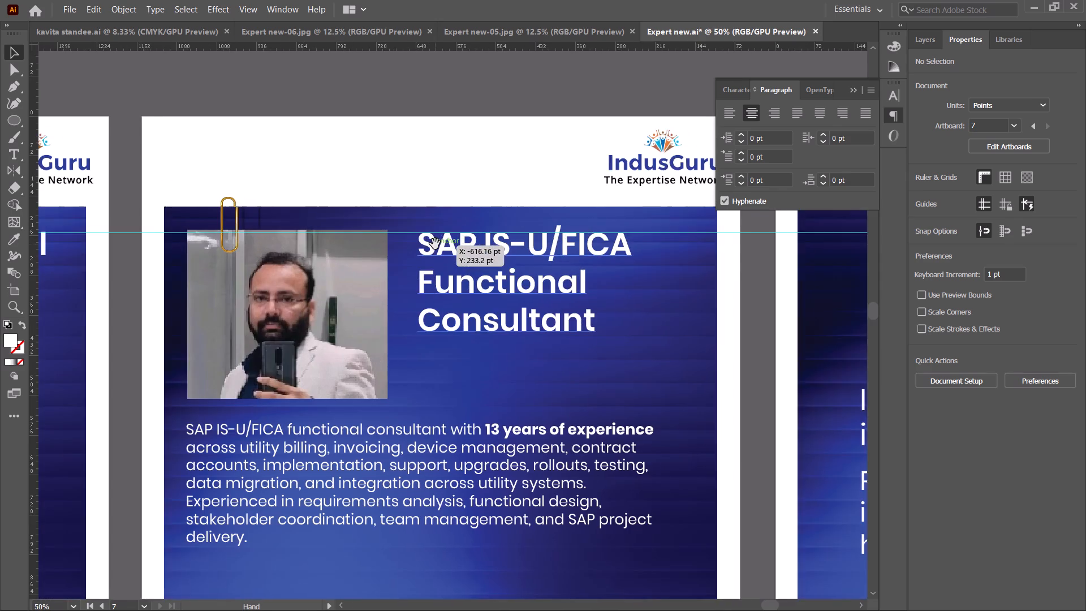
drag(435, 244, 561, 216)
alt+scroll(436, 263, down, 2)
key(space)
key(space)
key(space)
key(space)
key(space)
key(space)
key(space)
key(space)
key(space)
key(space)
key(space)
drag(275, 302, 589, 254)
drag(398, 269, 606, 268)
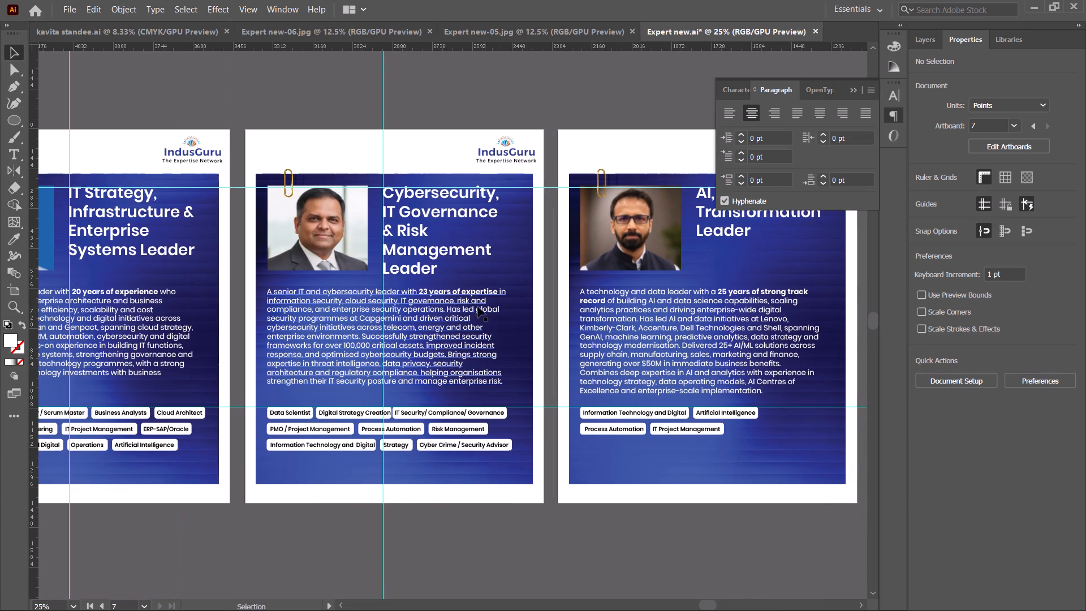
key(space)
key(space)
key(space)
key(space)
key(space)
key(space)
key(space)
key(space)
key(space)
key(space)
key(space)
key(space)
key(space)
key(space)
key(space)
key(space)
key(space)
key(space)
key(space)
key(space)
drag(434, 293, 648, 264)
drag(477, 276, 706, 278)
drag(579, 298, 770, 290)
drag(550, 311, 665, 310)
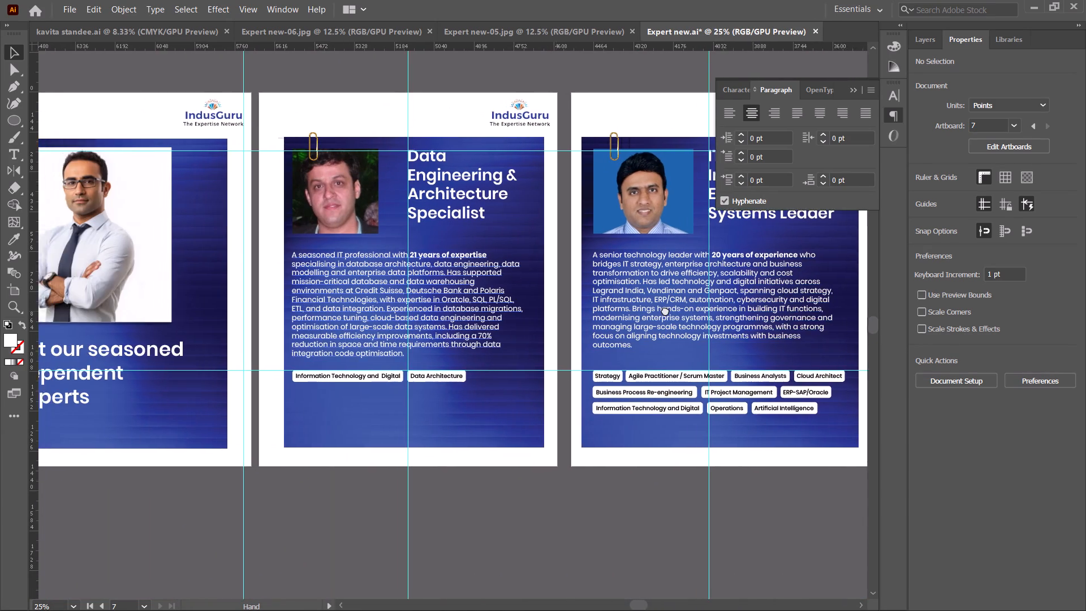
drag(665, 310, 727, 304)
drag(713, 304, 401, 328)
drag(533, 339, 261, 331)
drag(456, 352, 266, 347)
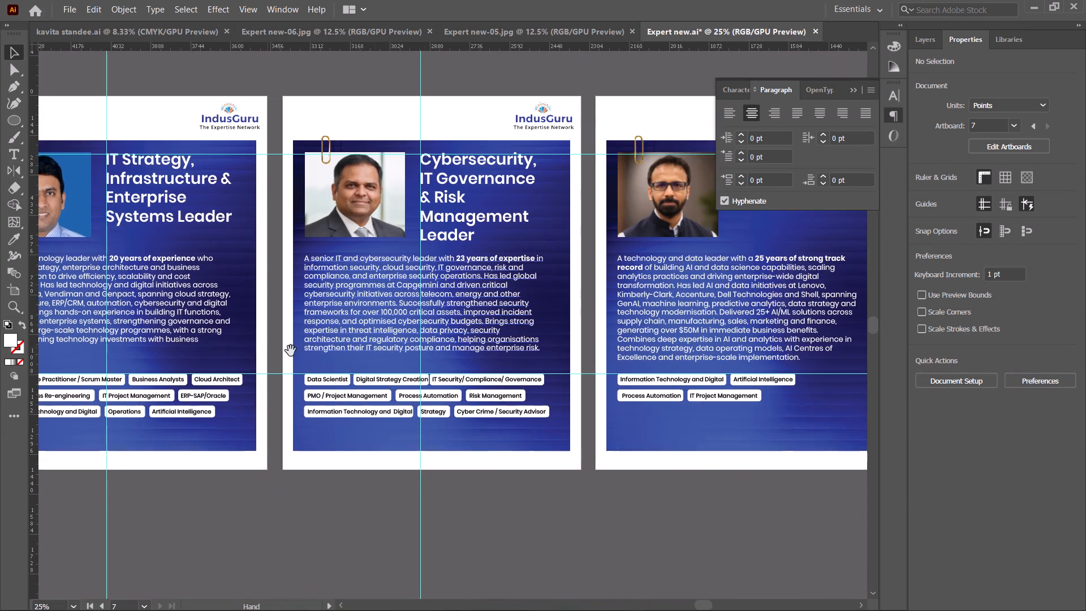
drag(386, 371, 200, 359)
drag(402, 367, 311, 370)
drag(432, 405, 344, 403)
drag(395, 400, 760, 266)
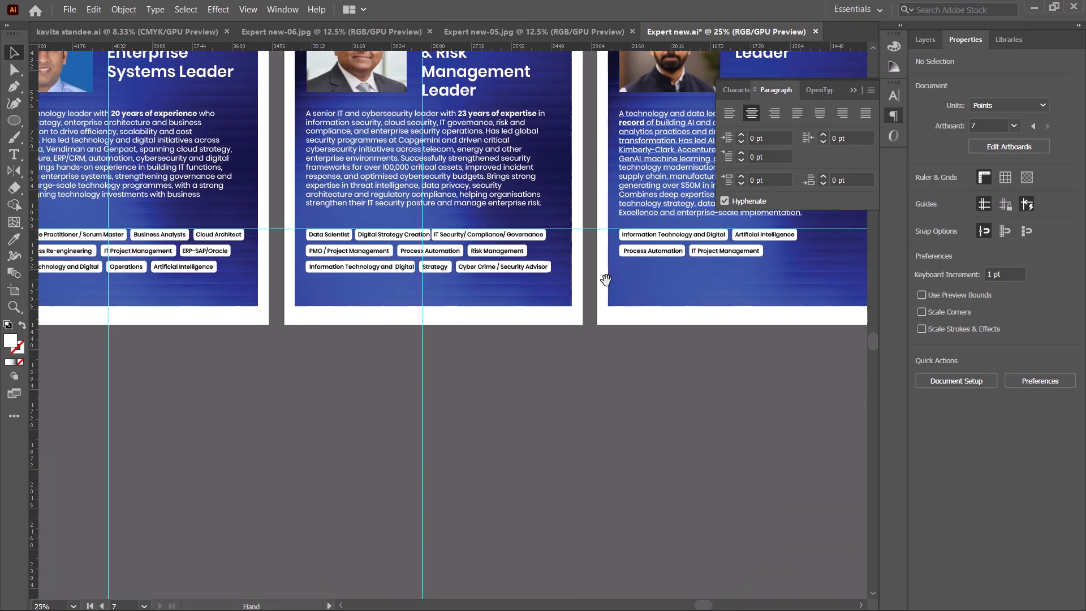
drag(258, 304, 550, 320)
Examine the skill tag rows on the IT Strategy and Cybersecurity artboards up close for uneven gaps and tight text.
alt+scroll(326, 281, up, 2)
key(space)
drag(490, 311, 387, 324)
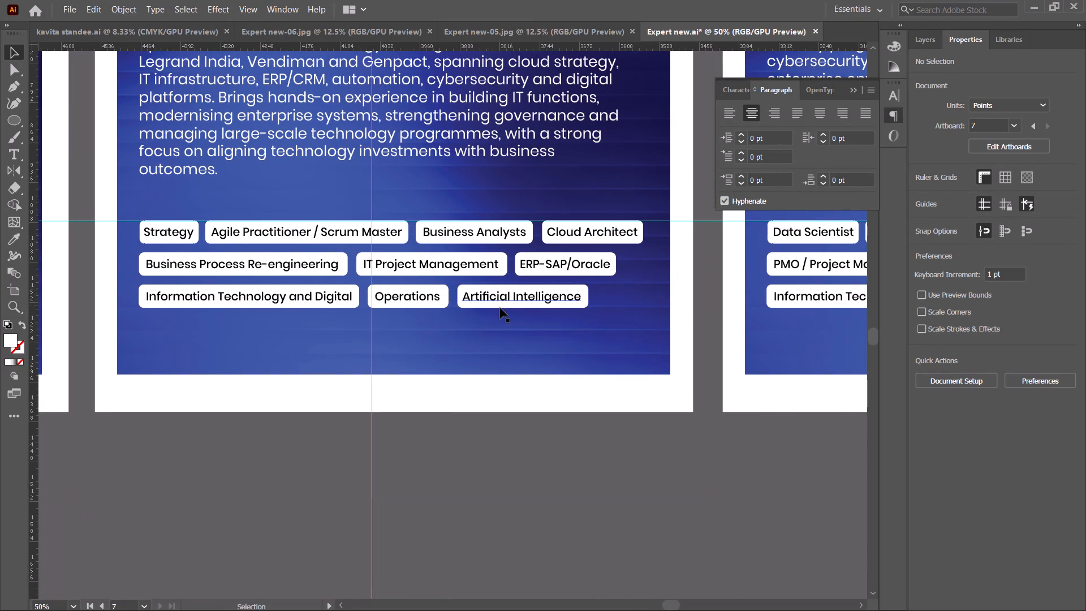
key(space)
key(space)
key(space)
key(space)
key(space)
key(space)
key(space)
key(space)
key(space)
key(space)
key(space)
key(space)
key(space)
key(space)
key(space)
key(space)
key(space)
key(space)
key(space)
key(space)
drag(508, 355, 206, 368)
drag(652, 355, 258, 324)
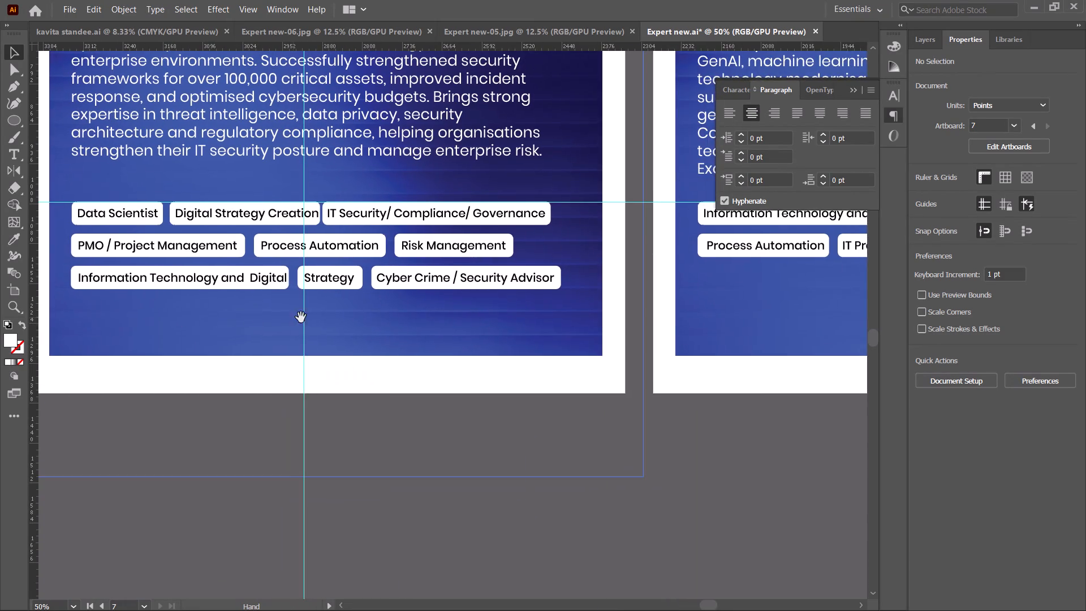
drag(397, 317, 436, 315)
key(space)
key(space)
key(space)
key(space)
key(space)
key(space)
key(space)
key(space)
key(space)
key(space)
key(space)
key(space)
key(space)
key(space)
key(space)
key(space)
key(space)
key(space)
key(space)
key(space)
drag(436, 313, 789, 381)
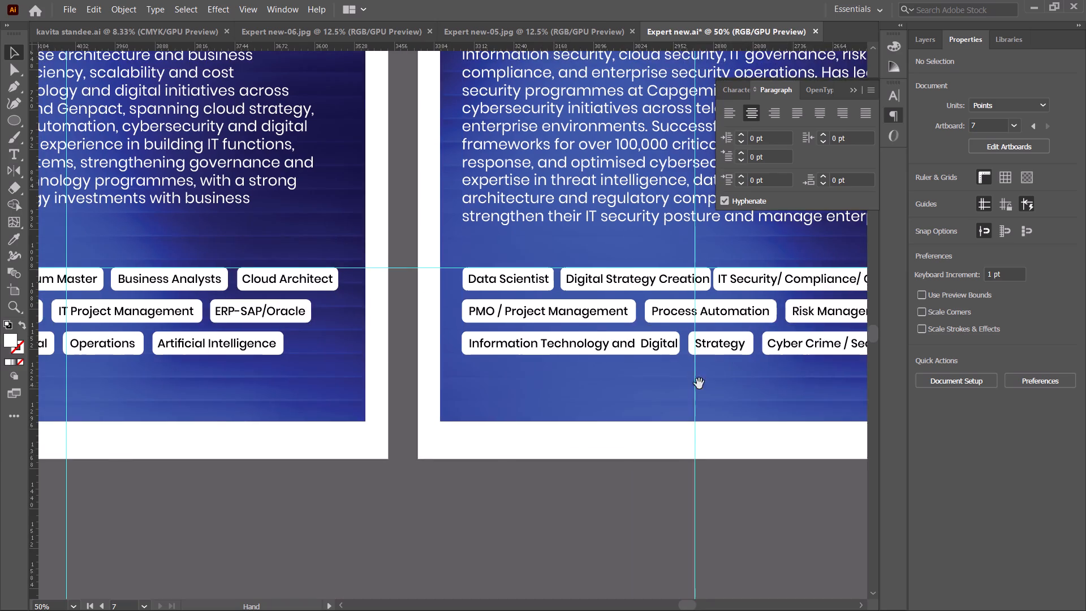
Draw a spacer rectangle about 16.6 by 4.1 pt across the gap between the "PMO / Project Management" and "Process Automation" tags.
drag(634, 357, 350, 342)
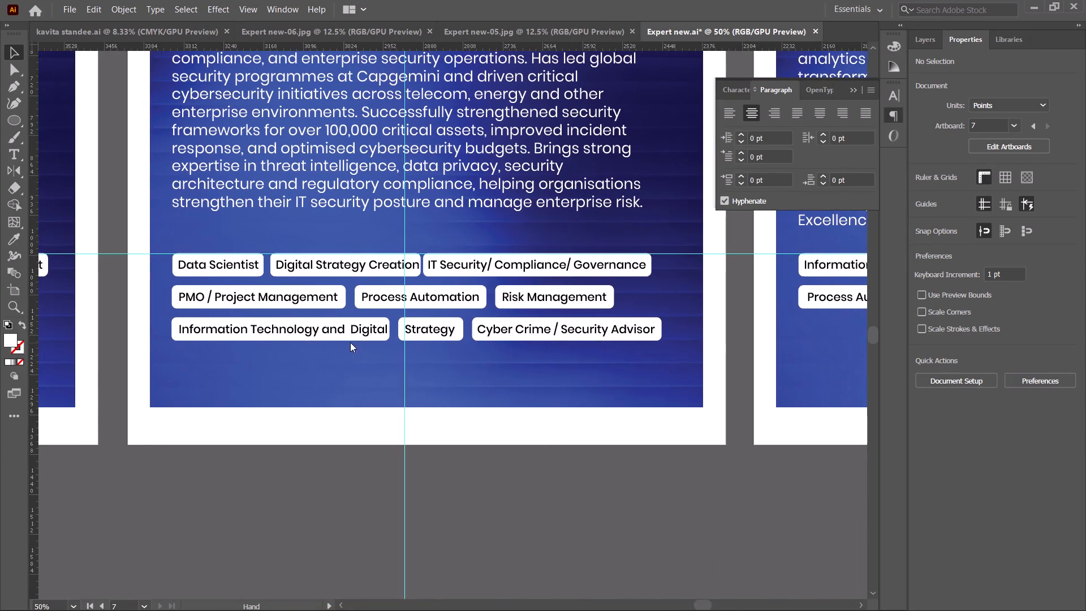
drag(350, 342, 414, 346)
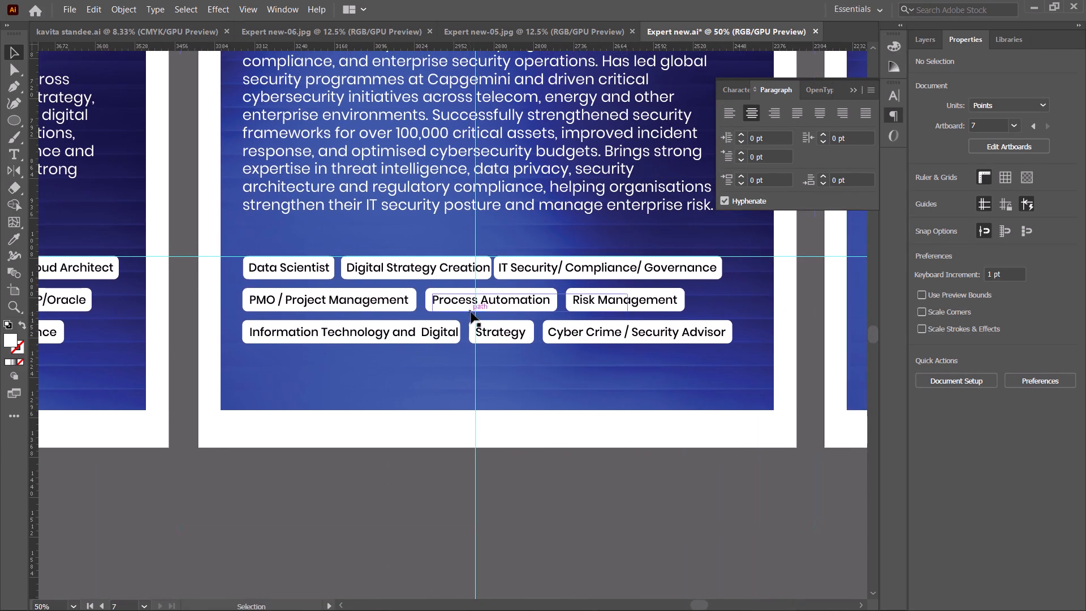
alt+scroll(431, 278, up, 2)
alt+scroll(420, 330, up, 2)
key(u)
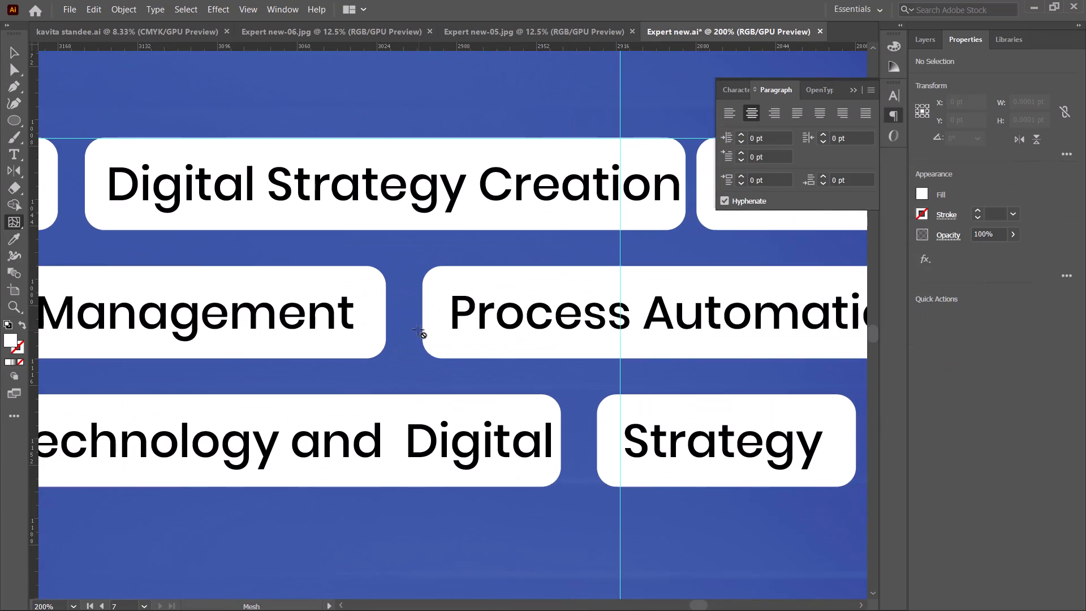
key(m)
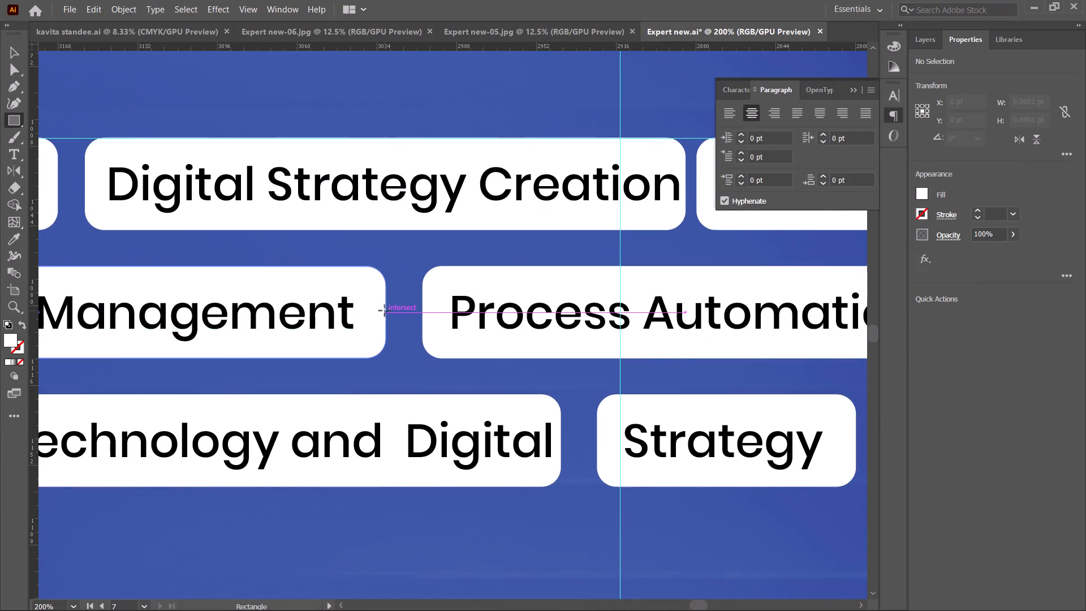
drag(386, 311, 424, 322)
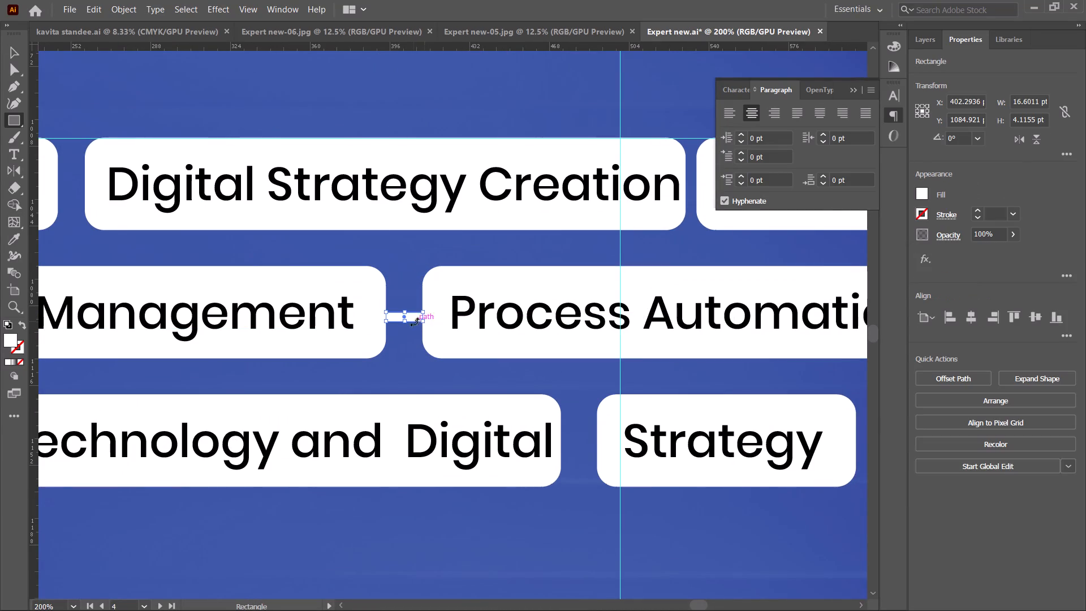
Change the spacer rectangle's fill colour to black.
click(12, 336)
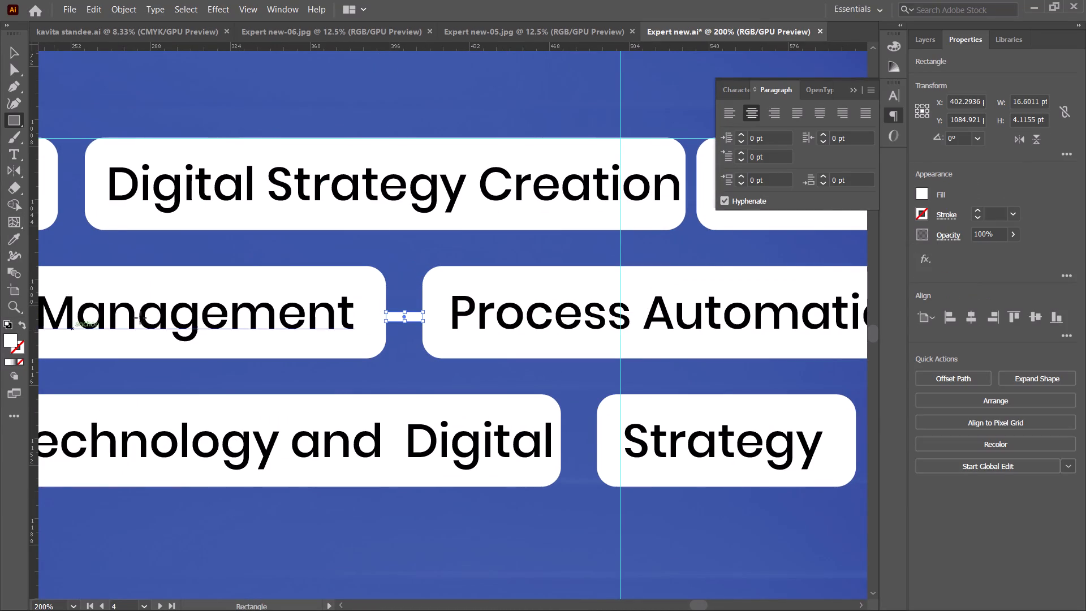
double_click(11, 336)
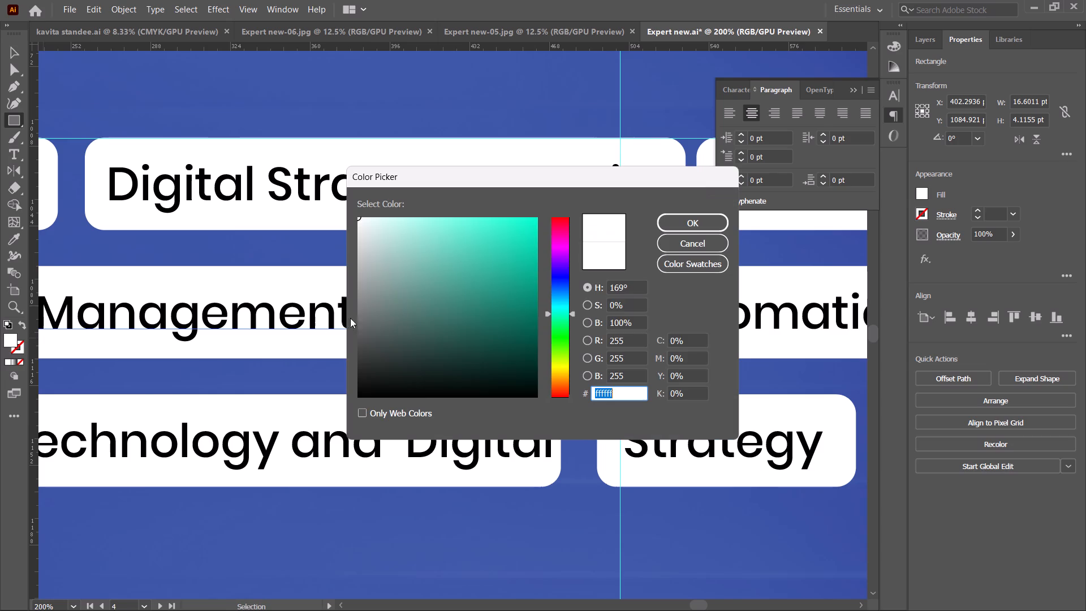
drag(441, 288, 301, 463)
drag(348, 368, 866, 446)
drag(489, 369, 624, 422)
drag(492, 357, 523, 378)
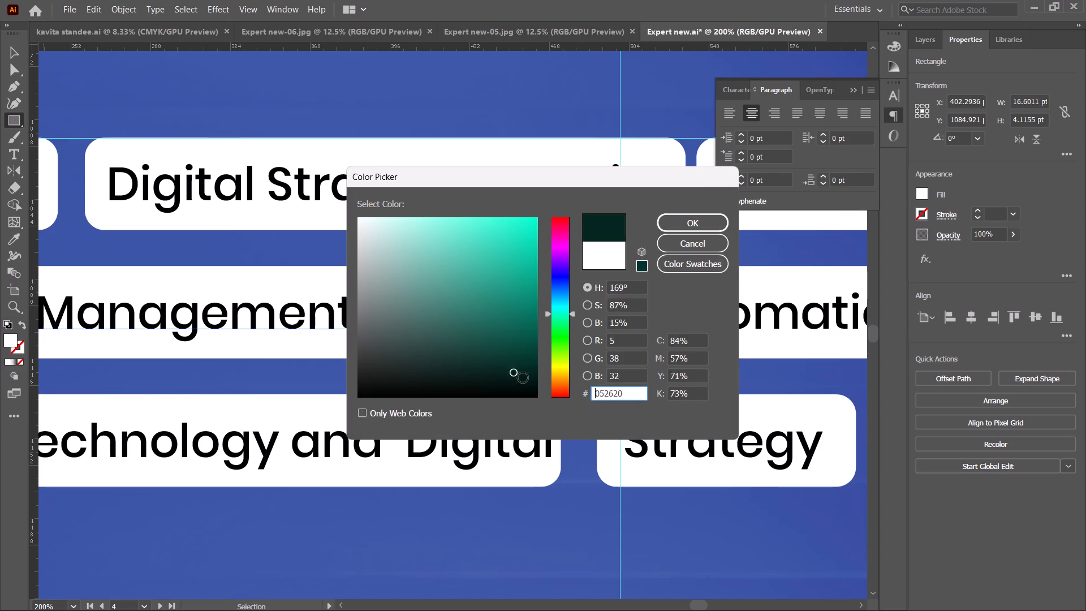
drag(523, 378, 541, 400)
click(696, 224)
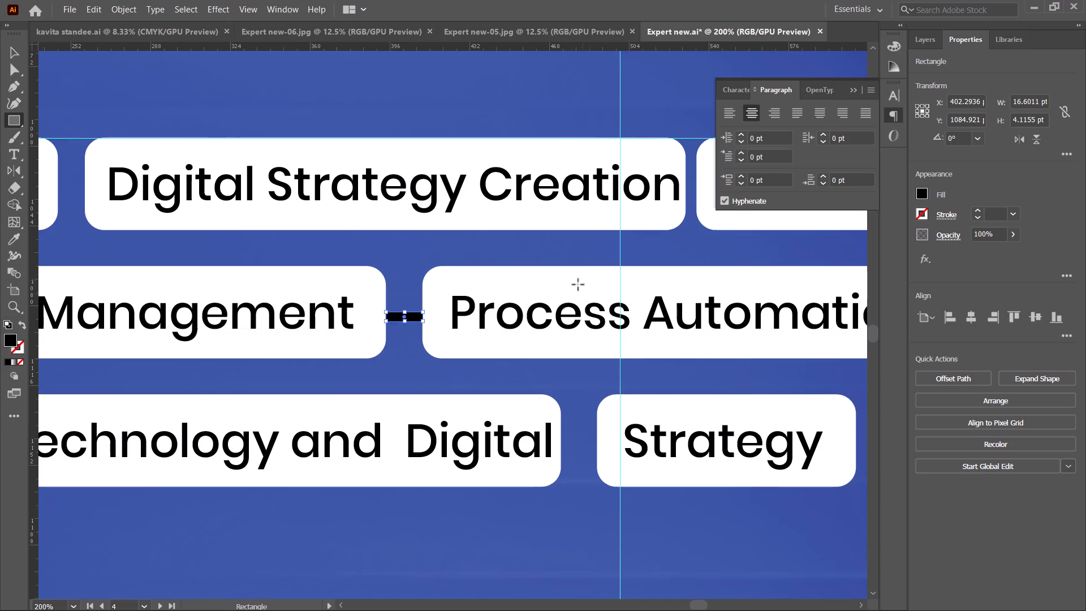
Stretch the black spacer rectangle downward to a height of about 12 pt.
click(8, 50)
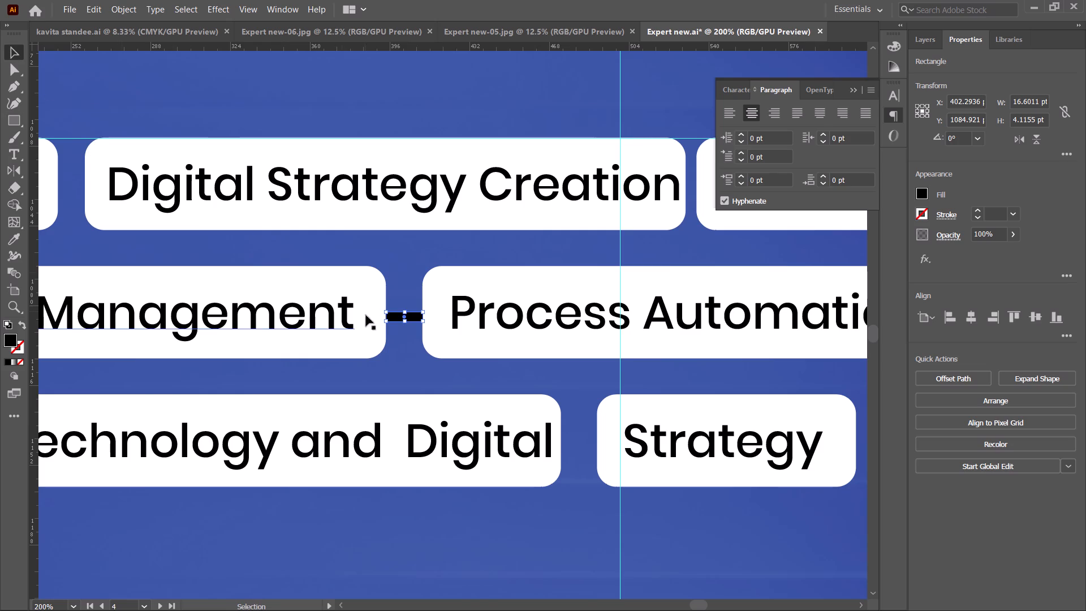
drag(407, 325, 407, 338)
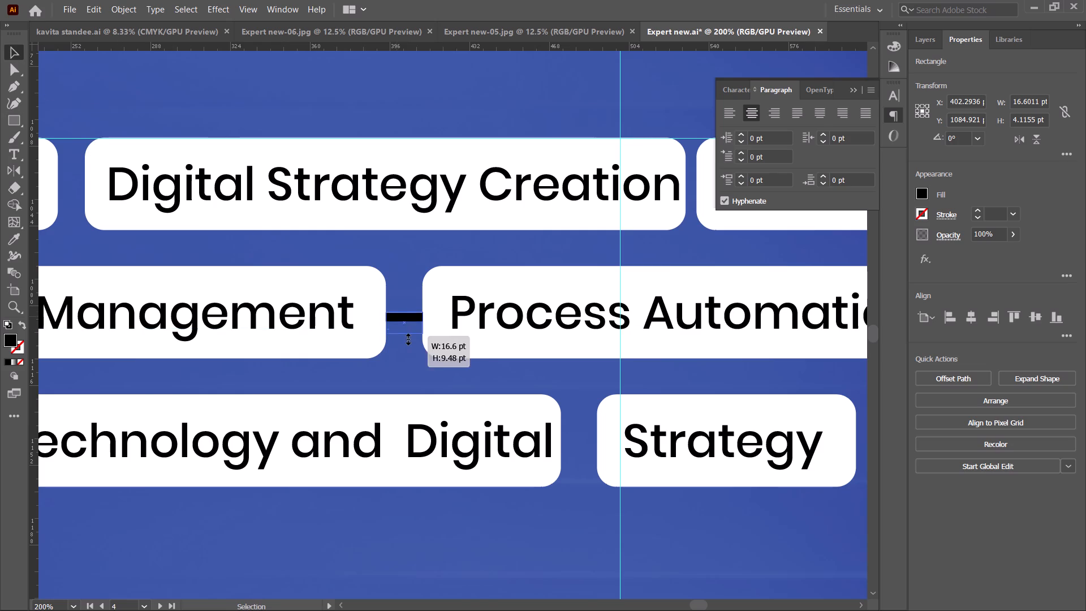
drag(407, 338, 407, 339)
Move the spacer beside the "Data Scientist" tag and shift the "Digital Strategy Creation" tag along the row to meet the spacer's far edge.
drag(402, 326, 689, 200)
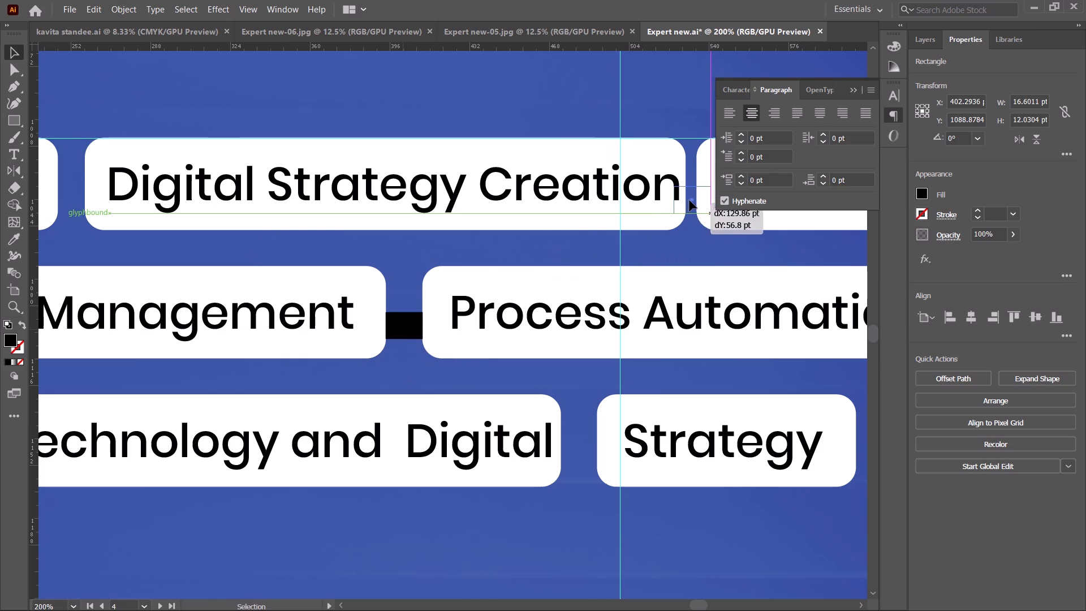
drag(689, 200, 74, 182)
key(space)
drag(263, 205, 390, 319)
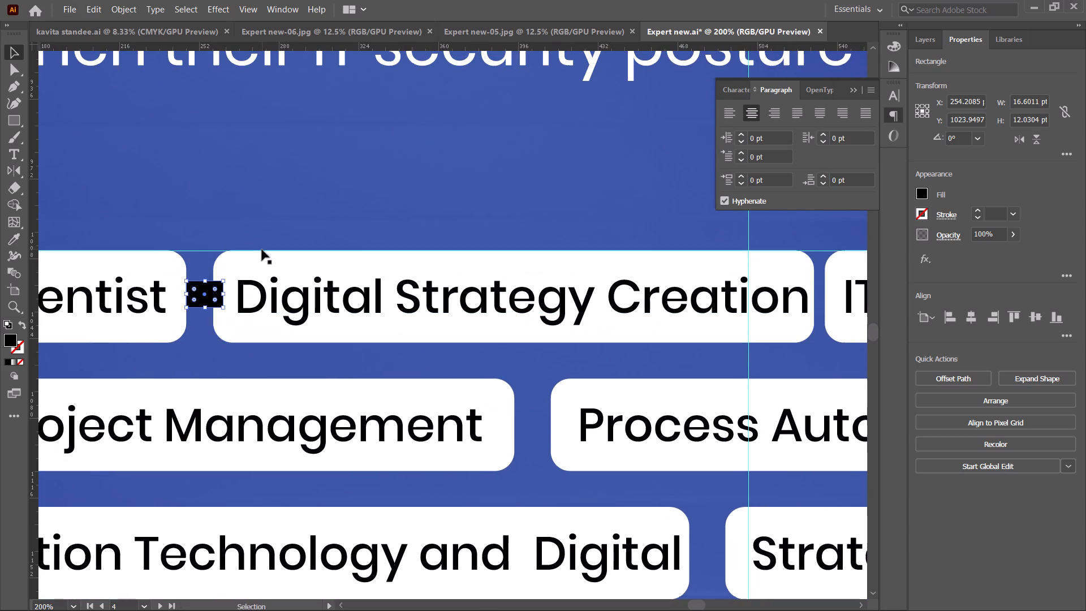
click(268, 260)
shift+click(277, 292)
key(Right)
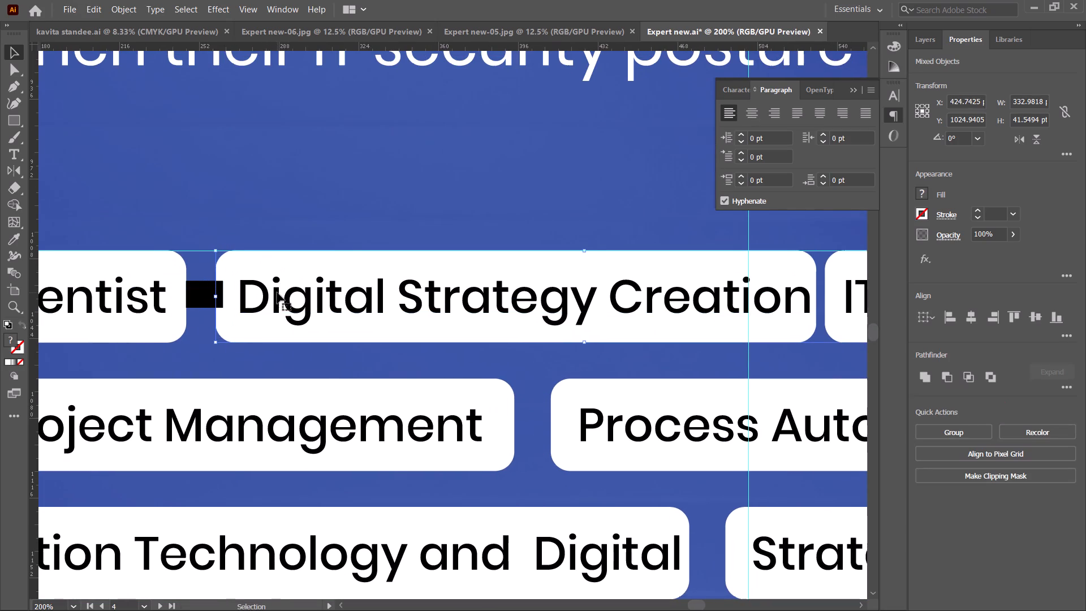
key(Right)
key(Right)
key(Right)
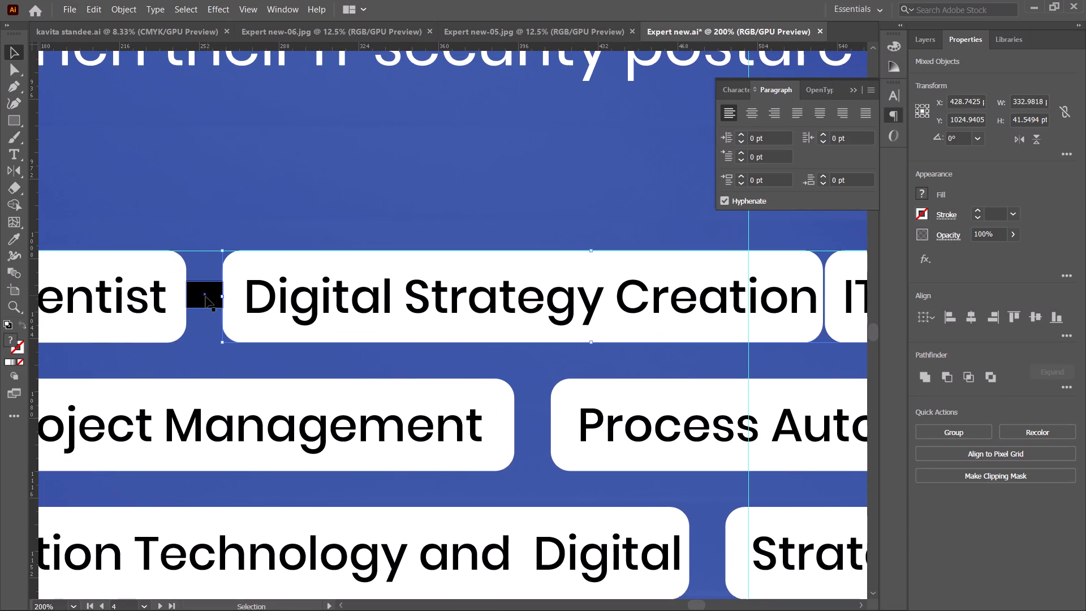
Move the spacer to the gap before "IT Security/ Compliance/ Governance", flush against the end of the "Digital Strategy Creation" tag.
drag(199, 298, 812, 234)
key(space)
key(space)
key(space)
key(space)
key(space)
key(space)
key(space)
key(space)
key(space)
key(space)
key(space)
drag(790, 290, 186, 313)
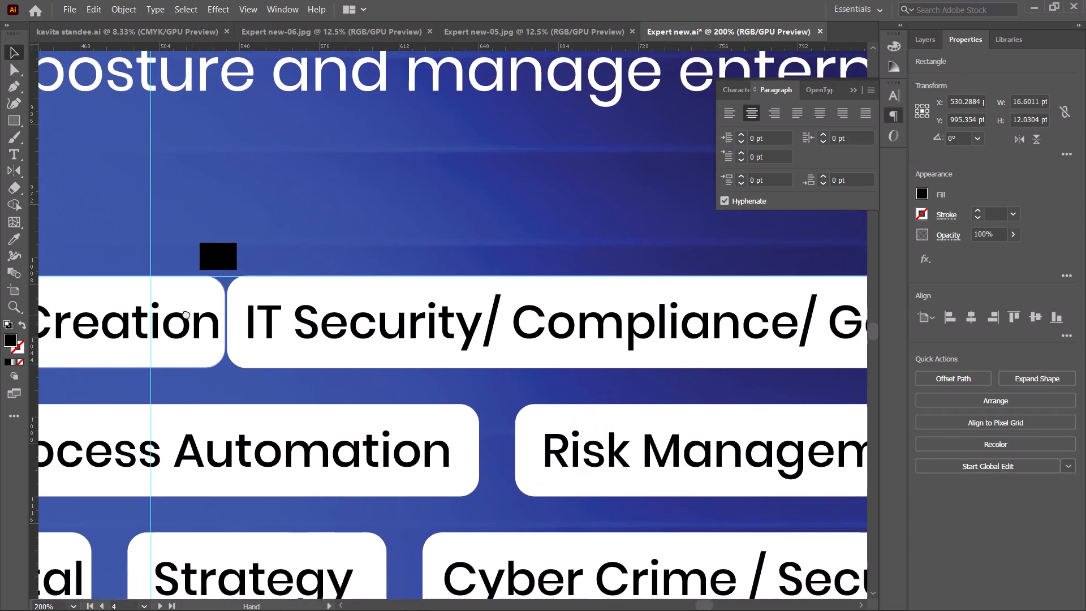
drag(186, 313, 166, 303)
alt+scroll(181, 308, down, 3)
key(space)
drag(234, 322, 347, 319)
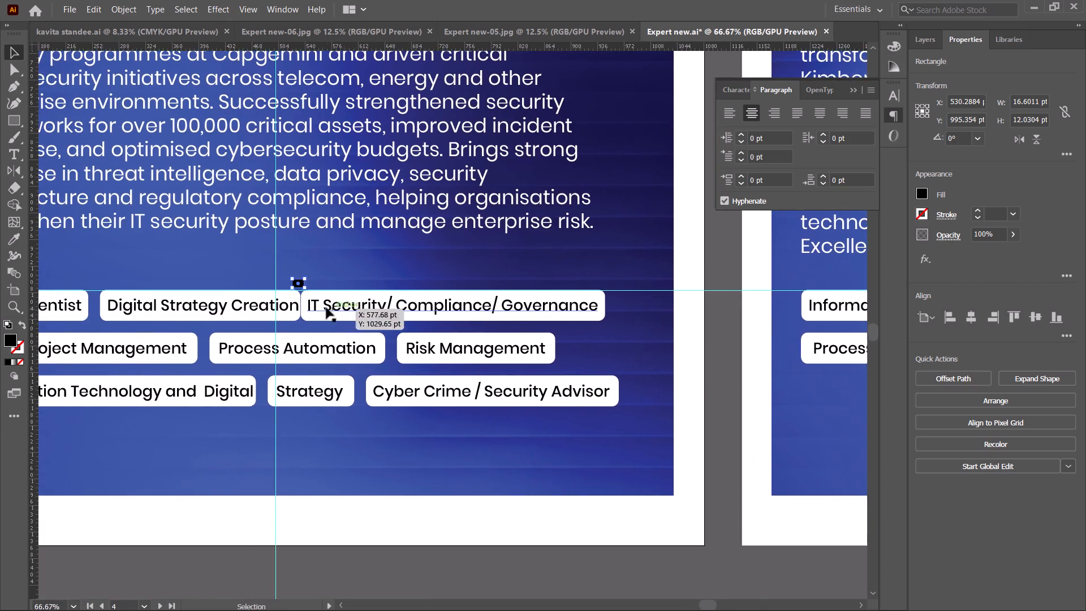
alt+scroll(326, 308, up, 4)
drag(188, 201, 229, 290)
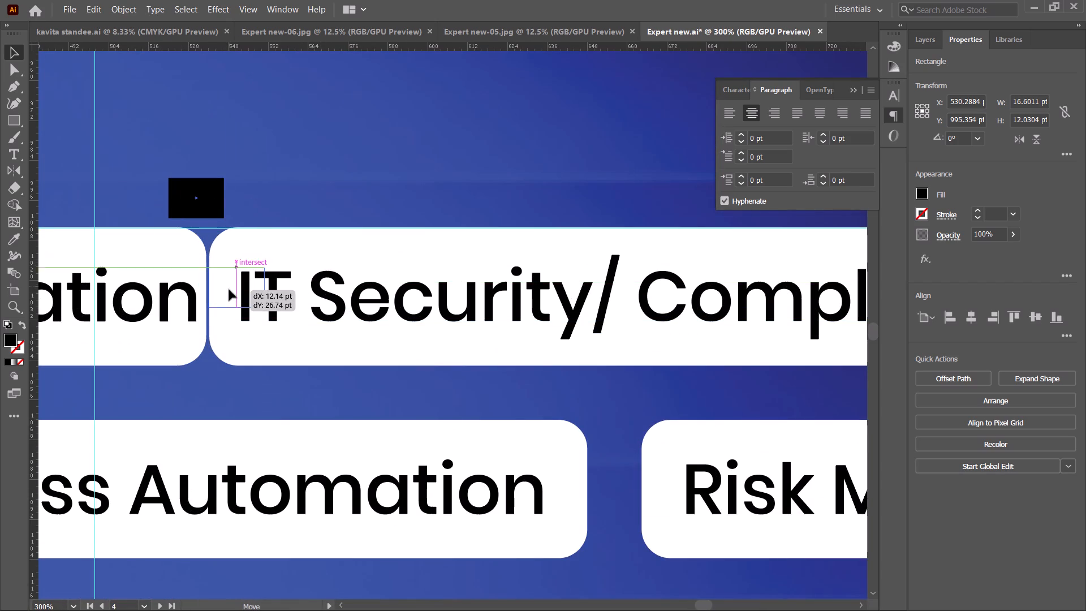
drag(229, 290, 228, 293)
click(398, 251)
alt+scroll(200, 299, up, 2)
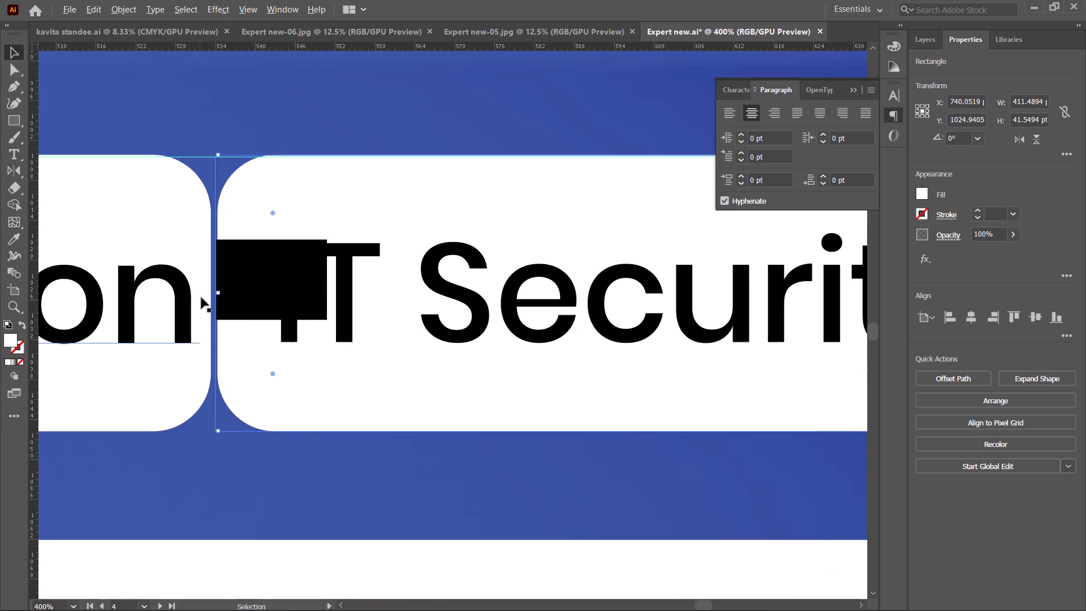
click(262, 283)
Shift the "IT Security/ Compliance/ Governance" tag and its text about 15.6 pt along the row to meet the spacer's far edge.
click(306, 203)
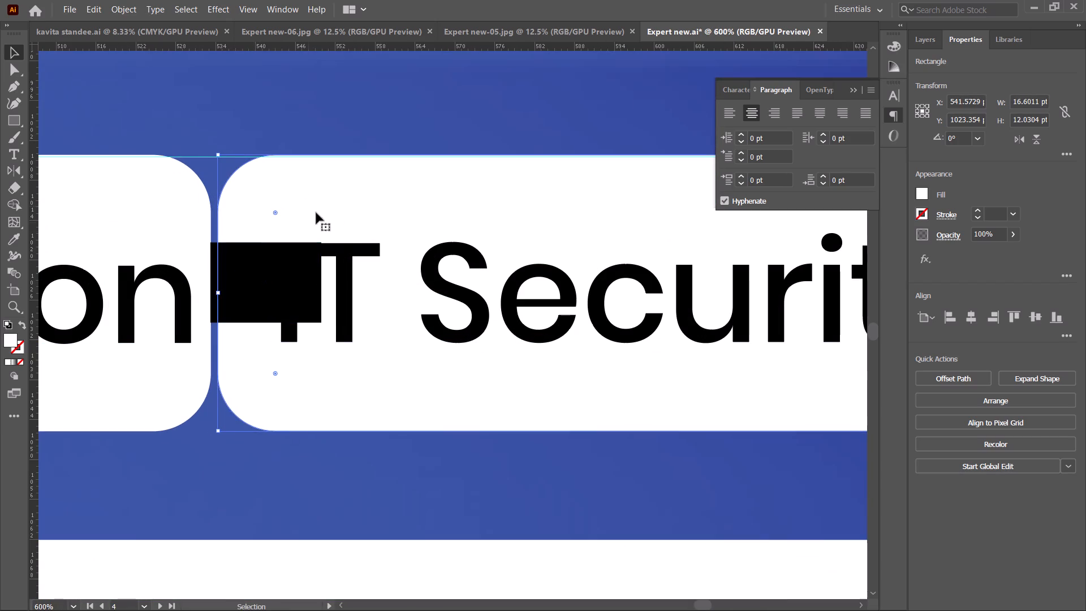
shift+click(438, 265)
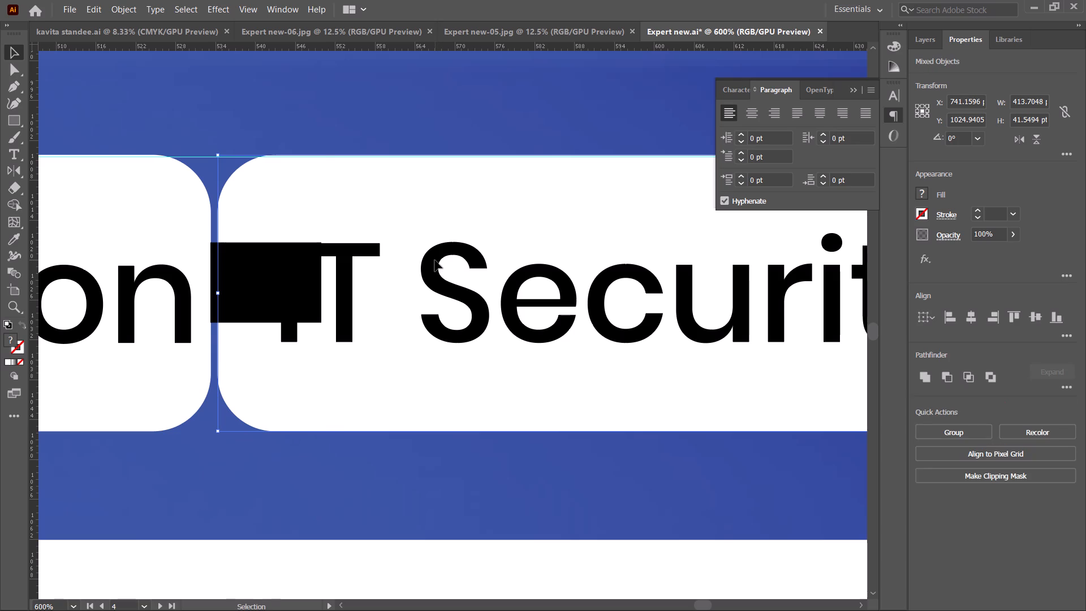
key(shift+Right)
key(Right)
key(Right)
key(Right)
key(Right)
key(Right)
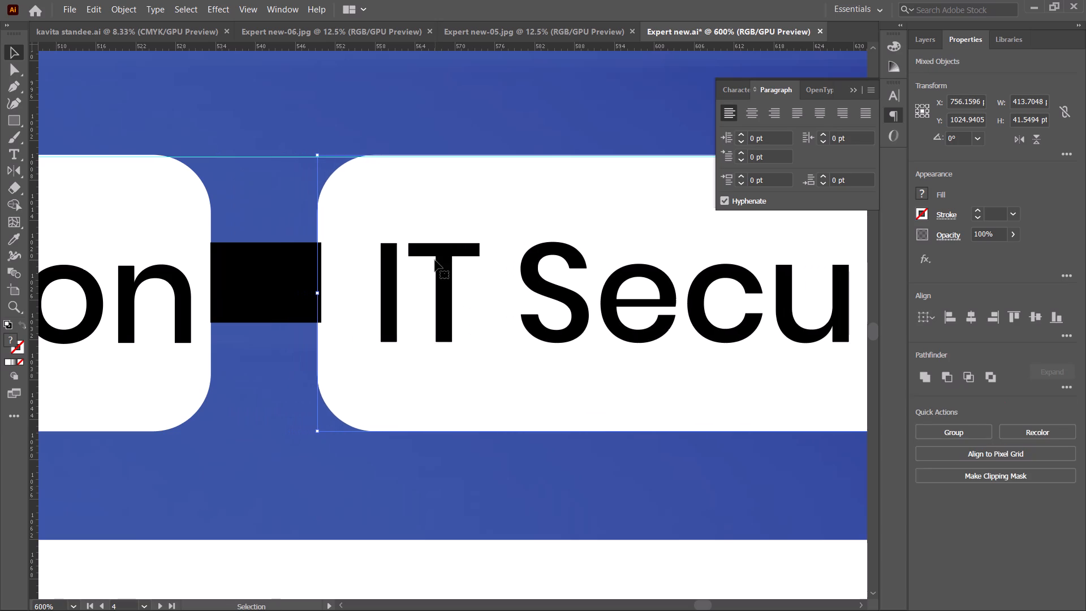
key(Right)
key(Left)
click(354, 230)
drag(359, 219, 363, 219)
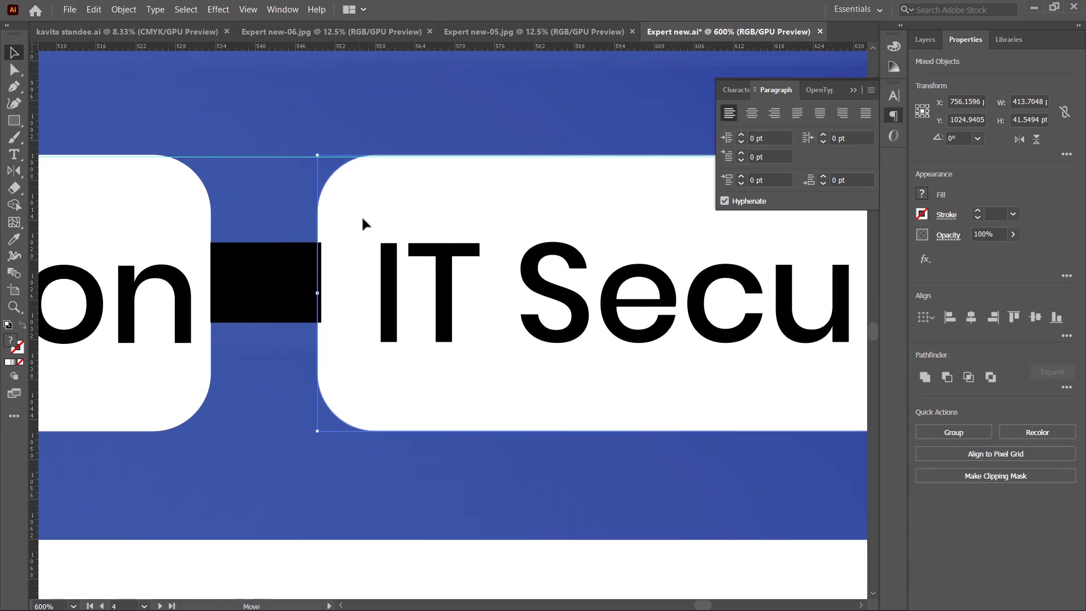
drag(363, 219, 365, 219)
click(365, 219)
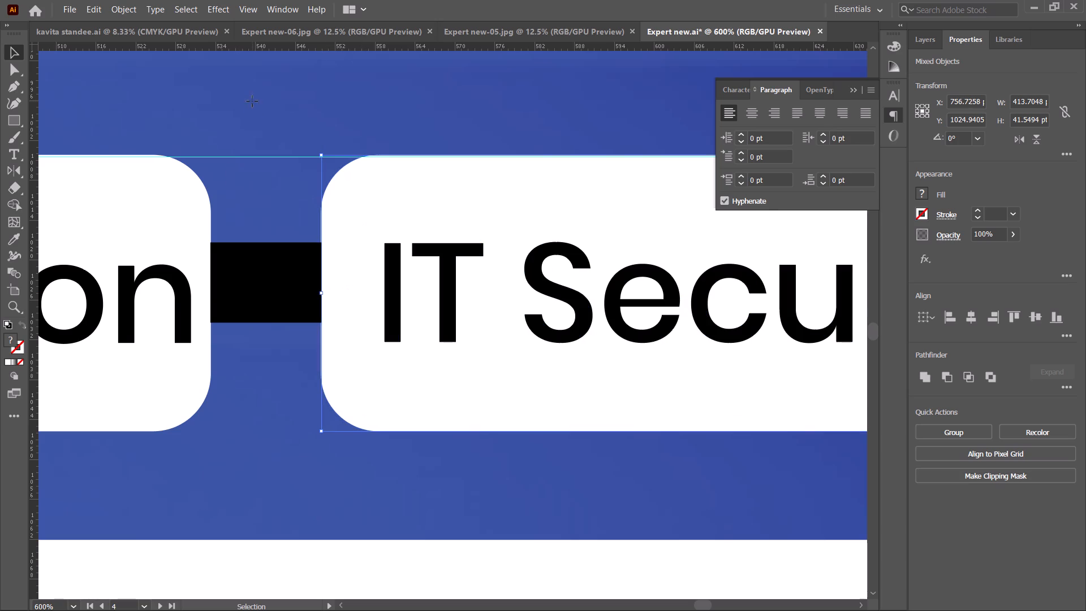
Delete the spacer rectangle from between the "Digital Strategy Creation" and "IT Security/ Compliance/ Governance" tags.
click(252, 101)
alt+scroll(244, 103, down, 3)
alt+scroll(242, 188, down, 2)
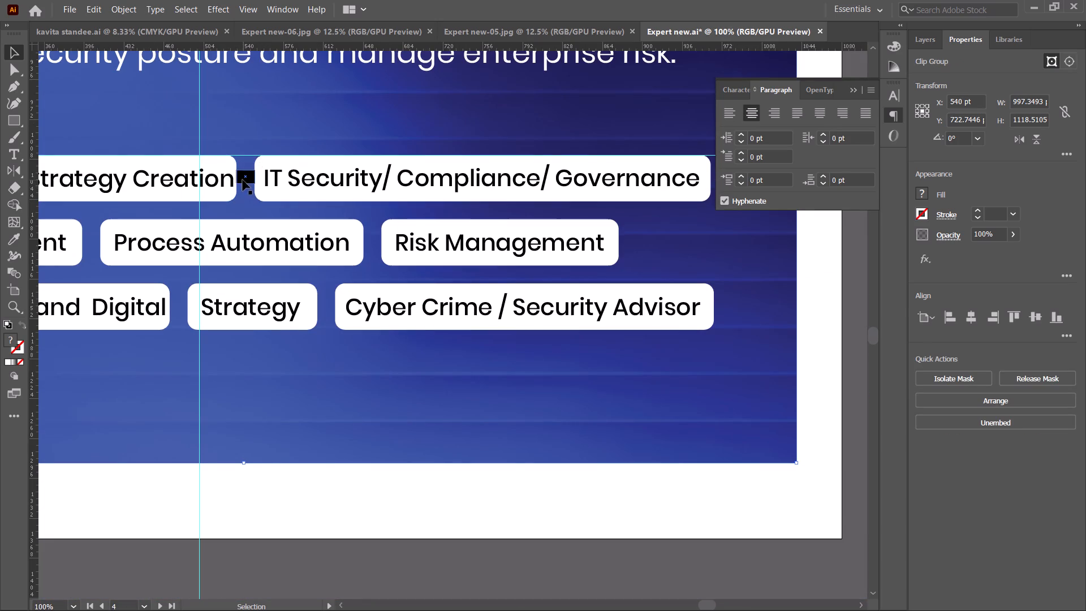
click(243, 180)
key(Return)
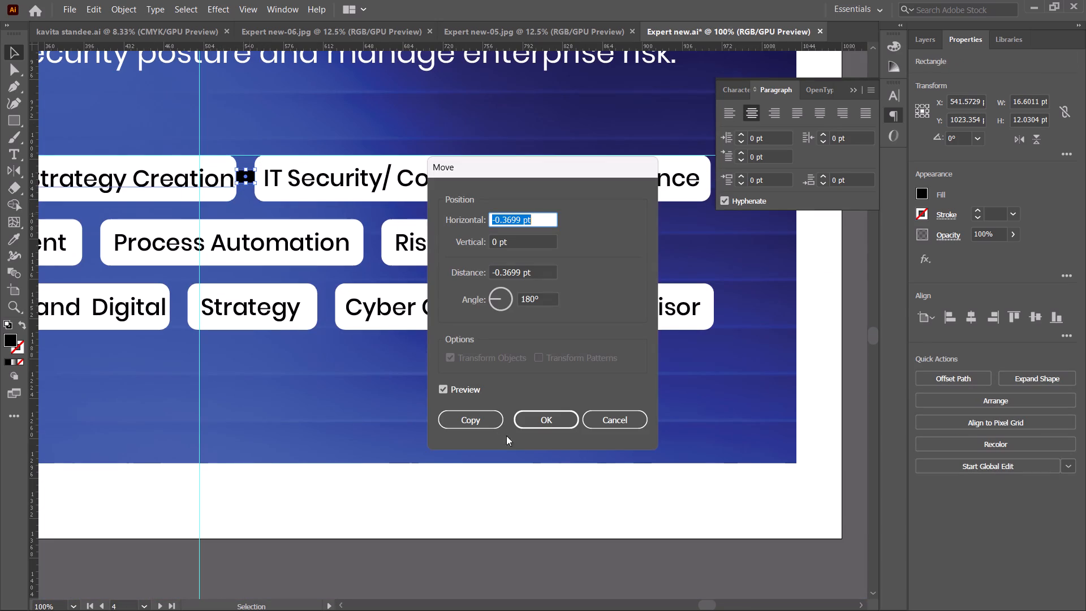
click(614, 423)
key(BackSpace)
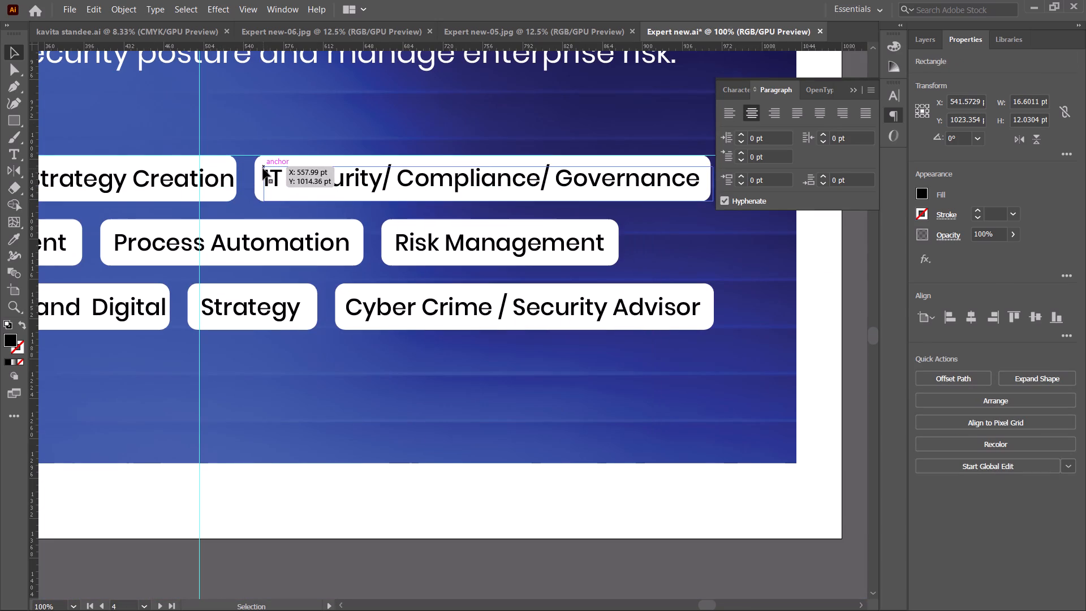
click(469, 422)
Examine the skill tag rows on the Cybersecurity, AI and SAP consultant artboards for uneven gaps between tags.
alt+scroll(455, 418, down, 2)
key(space)
drag(401, 413, 445, 419)
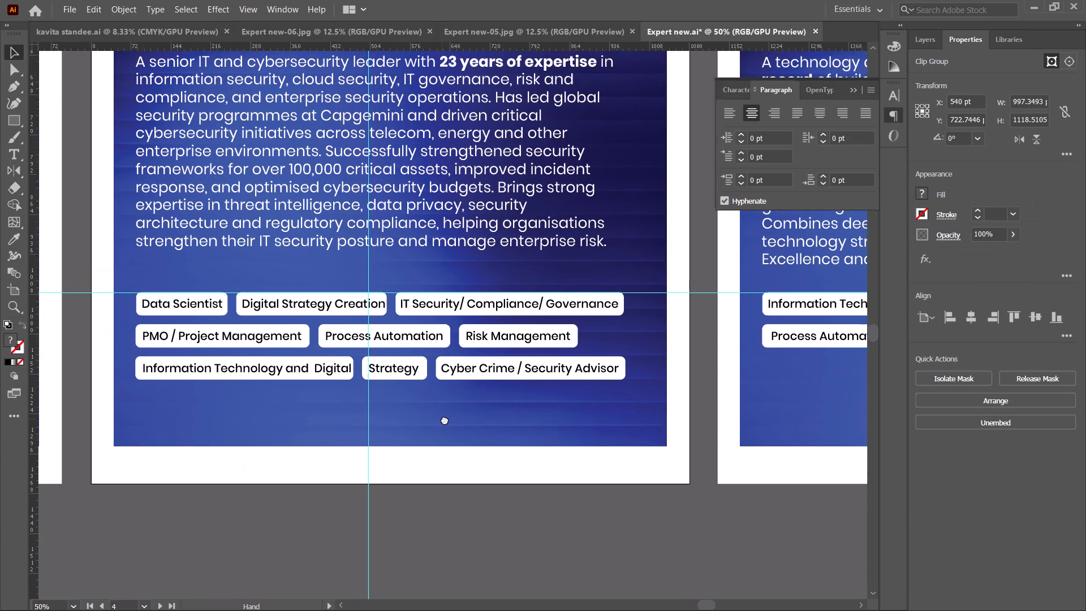
drag(445, 419, 448, 419)
key(space)
key(space)
key(space)
key(space)
key(space)
key(space)
key(space)
key(space)
key(space)
key(space)
key(space)
key(space)
key(space)
key(space)
key(space)
key(space)
key(space)
key(space)
key(space)
key(space)
drag(466, 413, 267, 418)
drag(390, 392, 198, 395)
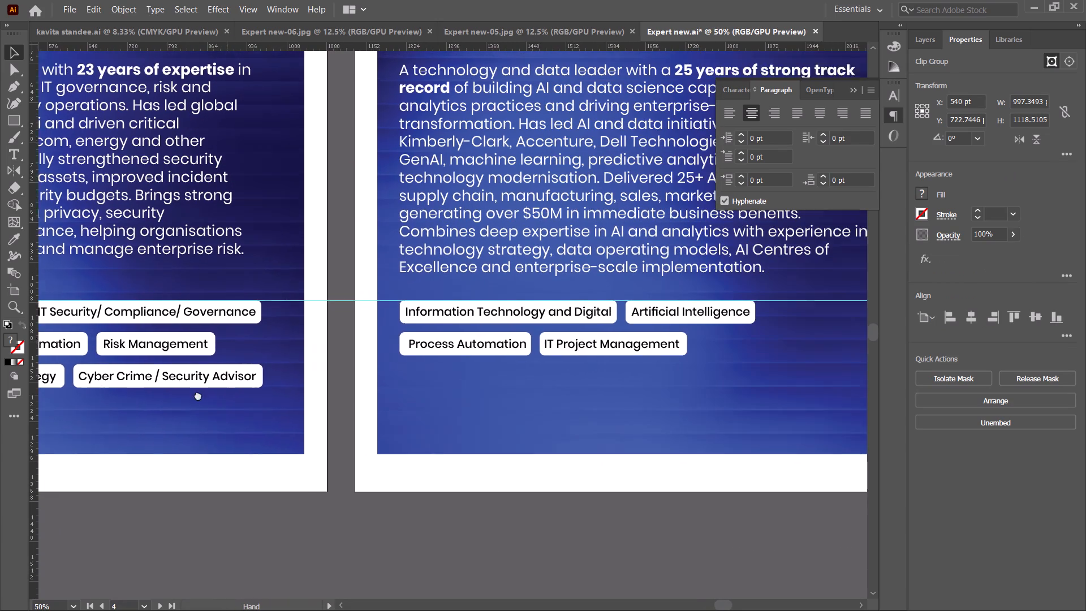
drag(198, 395, 182, 395)
drag(428, 375, 275, 369)
drag(464, 359, 154, 341)
drag(453, 377, 205, 369)
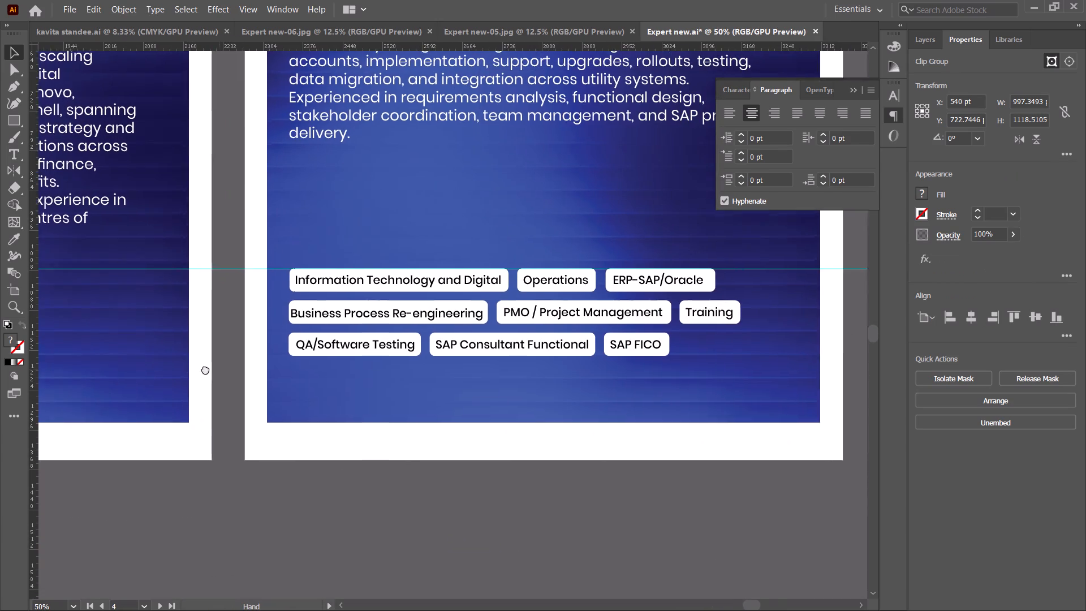
drag(205, 369, 187, 364)
drag(669, 345, 630, 350)
alt+scroll(628, 350, up, 3)
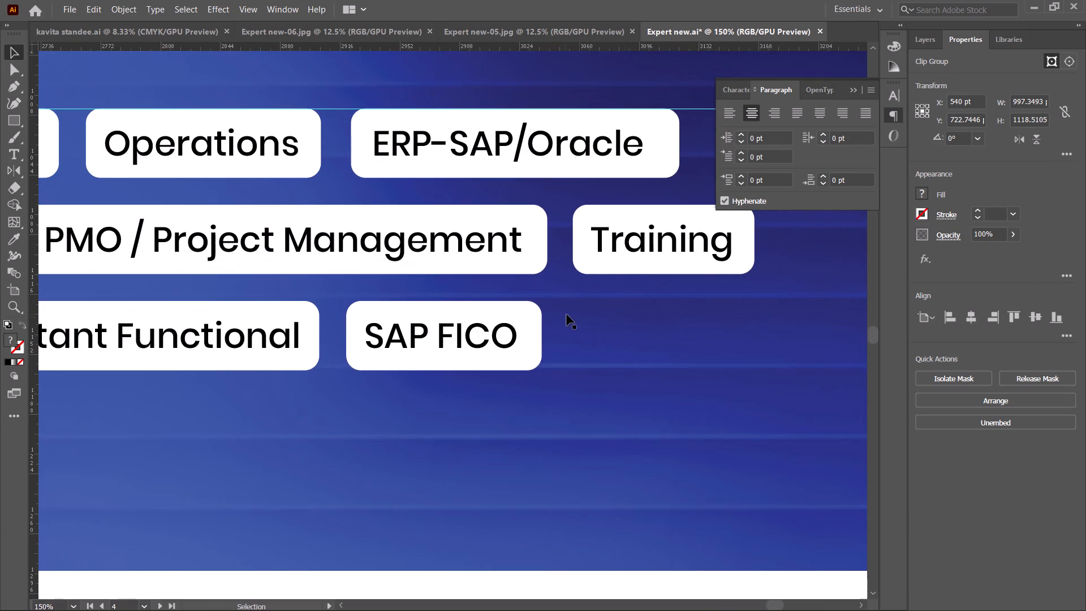
key(space)
key(space)
key(space)
key(space)
key(space)
key(space)
key(space)
key(space)
key(space)
key(space)
key(space)
key(space)
key(space)
key(space)
key(space)
key(space)
key(space)
key(space)
key(space)
key(space)
drag(476, 287, 525, 288)
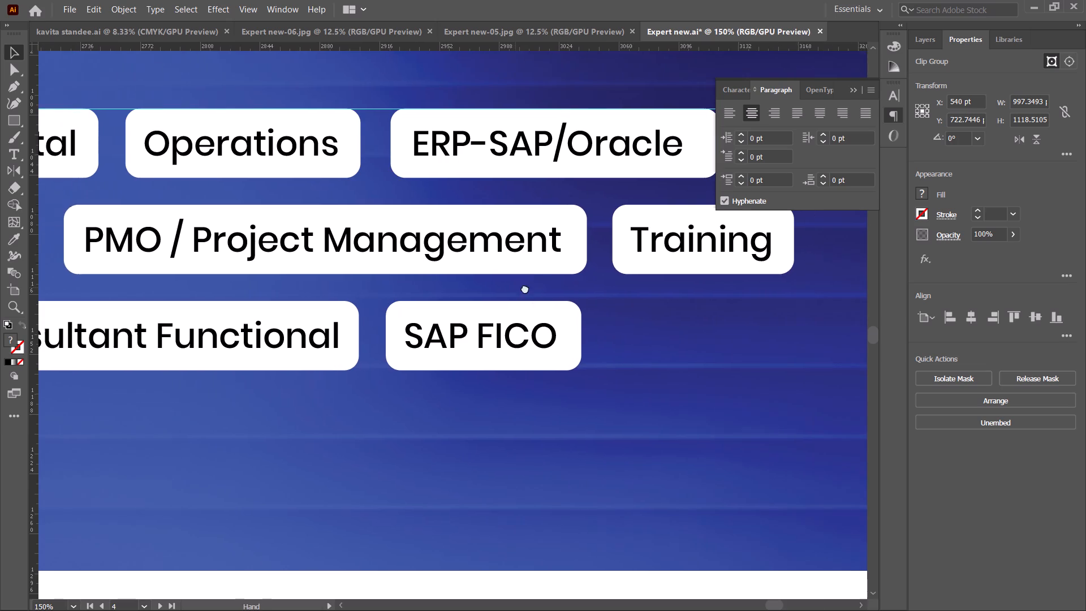
drag(525, 288, 755, 365)
drag(467, 336, 279, 319)
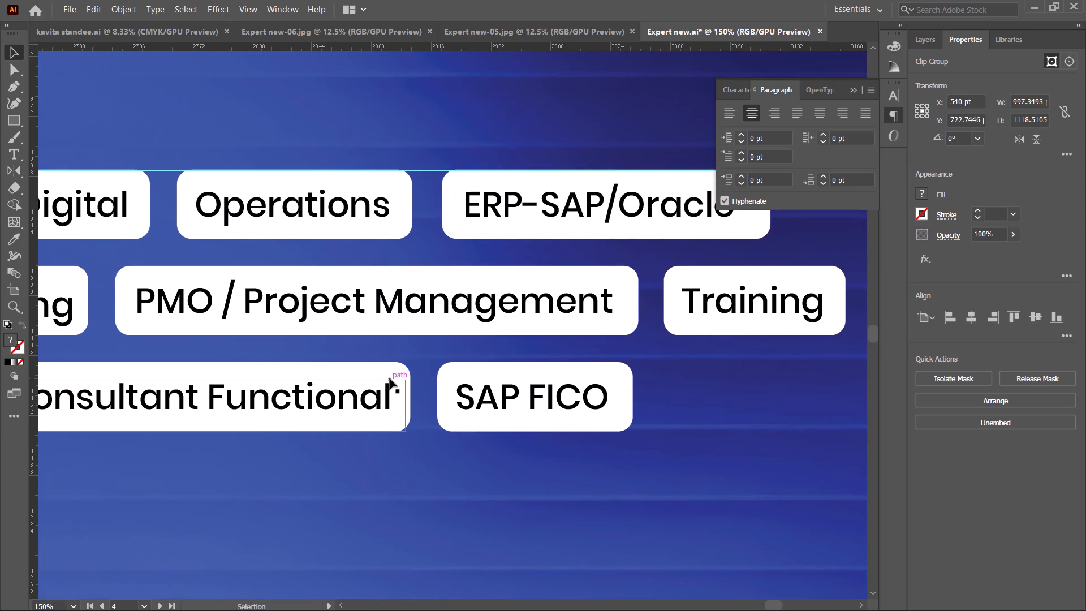
Draw a spacer rectangle about 16.4 by 9.3 pt across the gap between the "SAP Consultant Functional" and "SAP FICO" tags.
key(u)
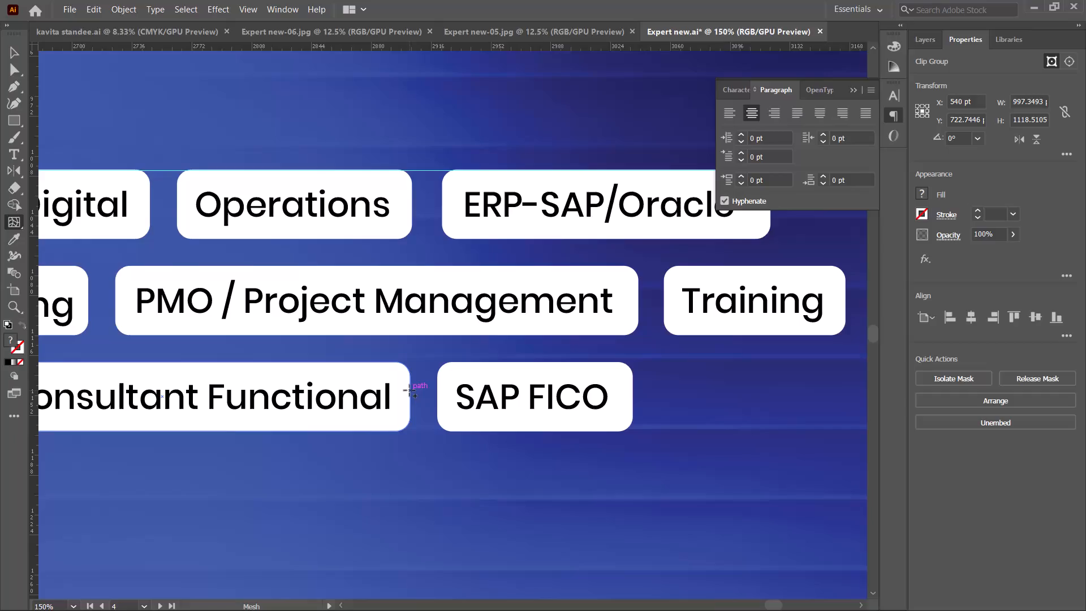
key(m)
alt+scroll(410, 390, up, 1)
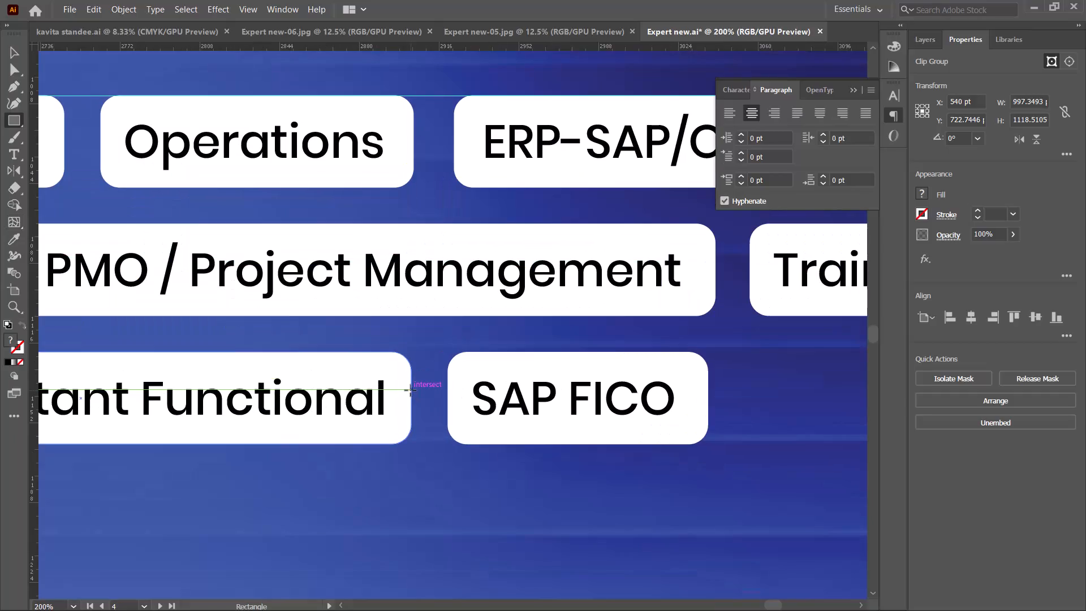
drag(411, 390, 449, 410)
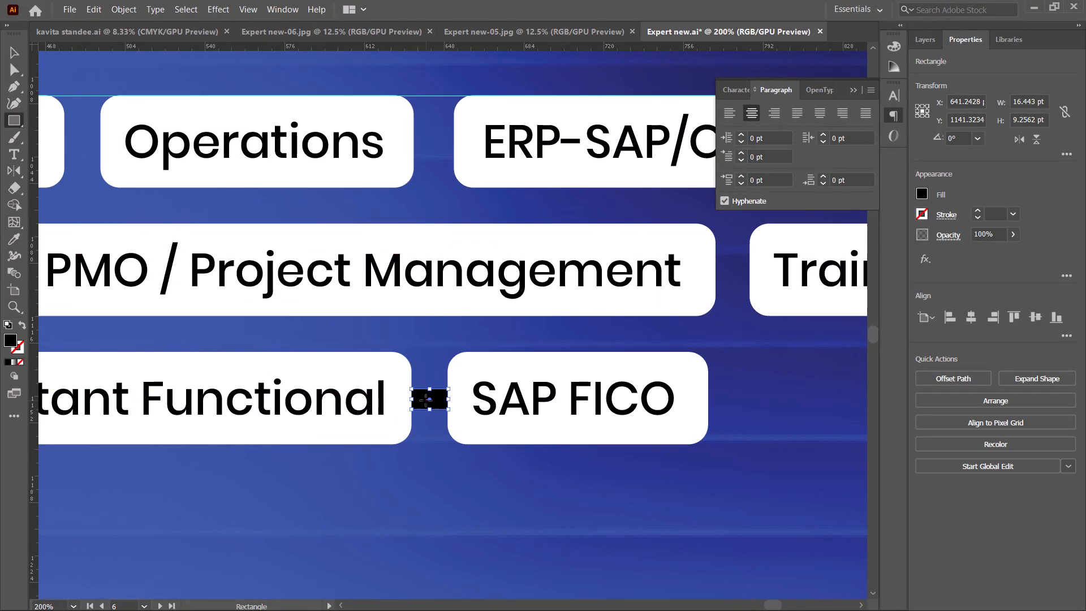
Move the spacer between "PMO / Project Management" and "Training", and shift the "Training" tag 1 pt along the row to match its width.
drag(429, 401, 733, 267)
key(space)
key(space)
key(space)
drag(777, 305, 481, 362)
click(5, 51)
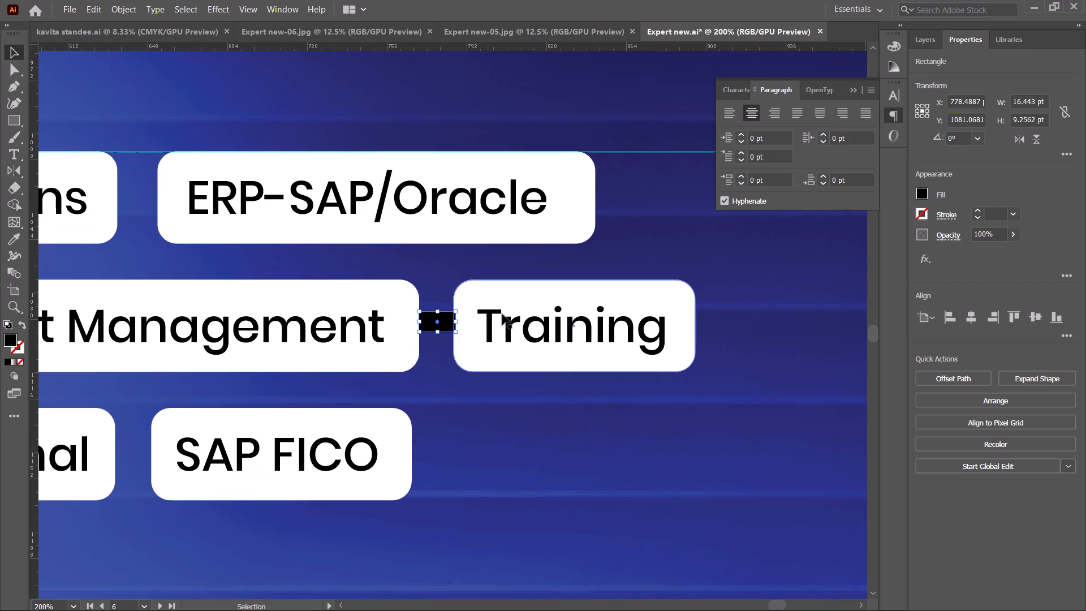
click(555, 292)
shift+click(557, 321)
key(Right)
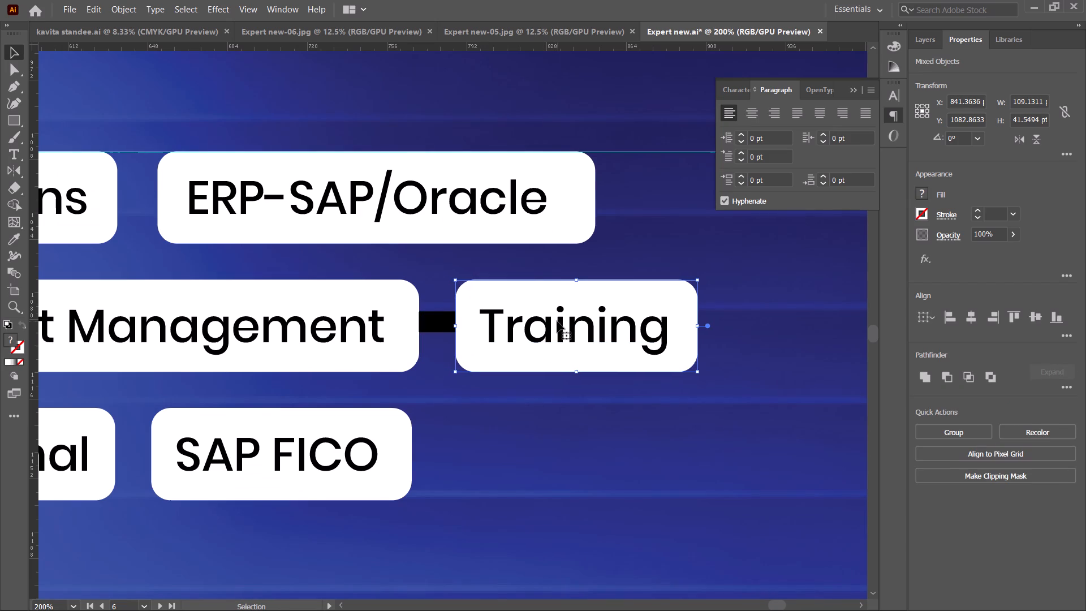
Delete the spacer rectangle beside the "Training" tag.
click(423, 328)
key(BackSpace)
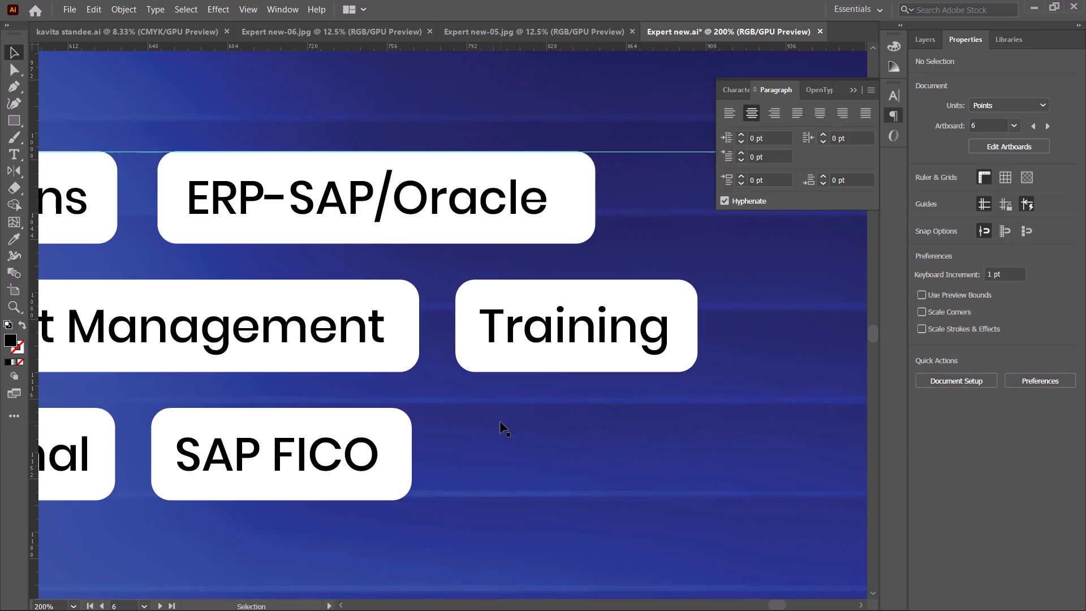
Save the expert profile document.
alt+scroll(501, 422, down, 3)
key(space)
drag(491, 424, 567, 437)
alt+scroll(567, 437, down, 4)
key(space)
drag(564, 437, 489, 416)
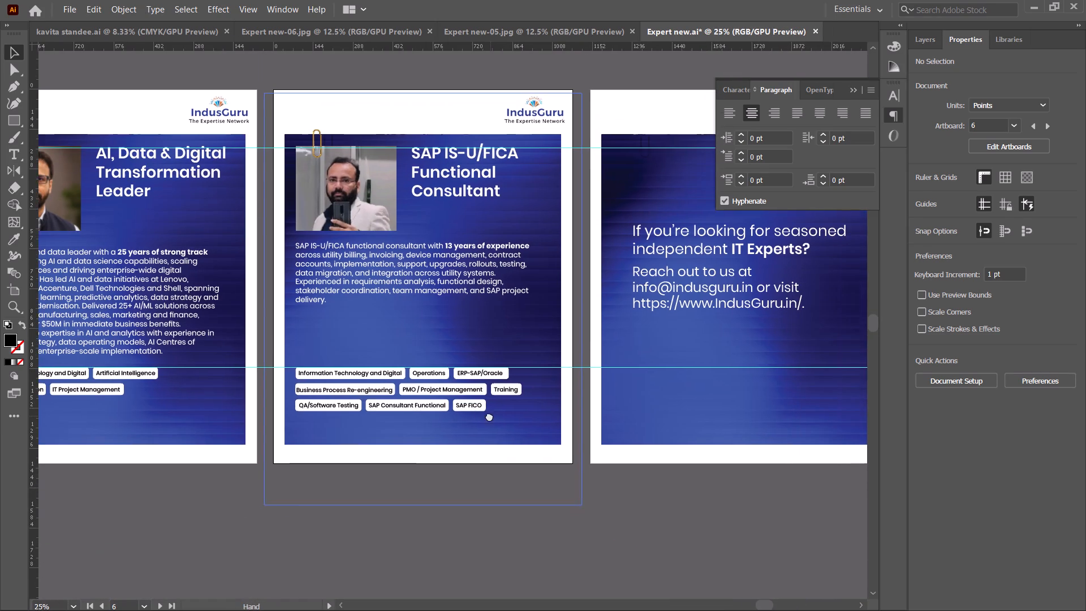
drag(489, 416, 489, 416)
click(503, 556)
key(ctrl+s)
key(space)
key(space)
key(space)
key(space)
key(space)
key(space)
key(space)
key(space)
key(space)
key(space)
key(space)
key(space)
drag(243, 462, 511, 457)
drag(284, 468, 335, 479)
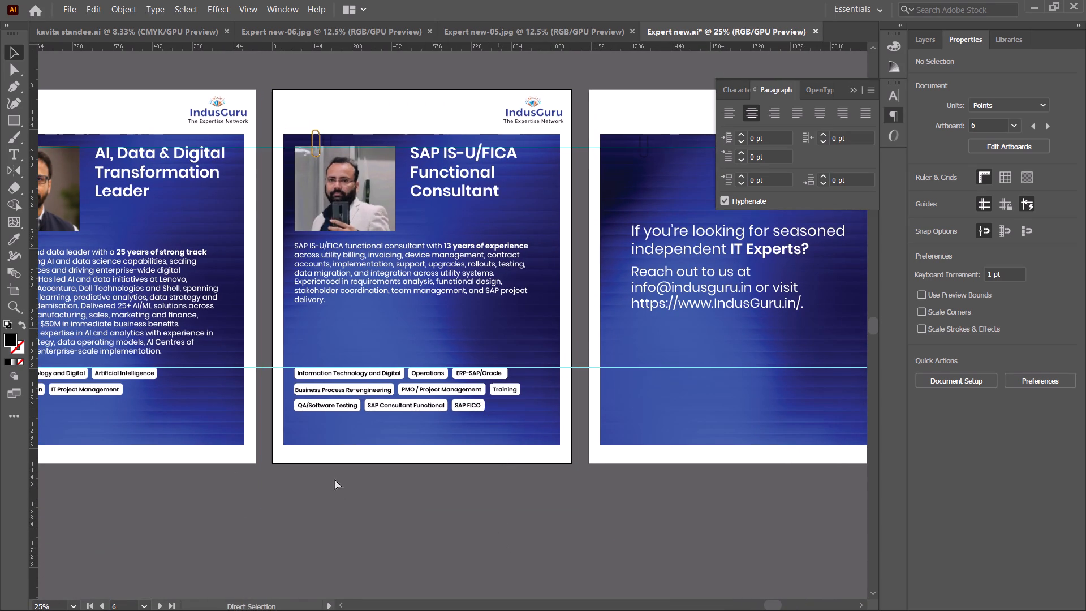
Extend the right edge of the white "Digital Strategy Creation" tag box on the cybersecurity artboard to give its text more end padding.
drag(335, 479, 513, 492)
key(space)
key(space)
key(space)
key(space)
key(space)
key(space)
key(space)
key(space)
key(space)
key(space)
key(space)
key(space)
key(space)
key(space)
key(space)
key(space)
key(space)
key(space)
key(space)
key(space)
drag(294, 499, 631, 486)
drag(334, 479, 568, 468)
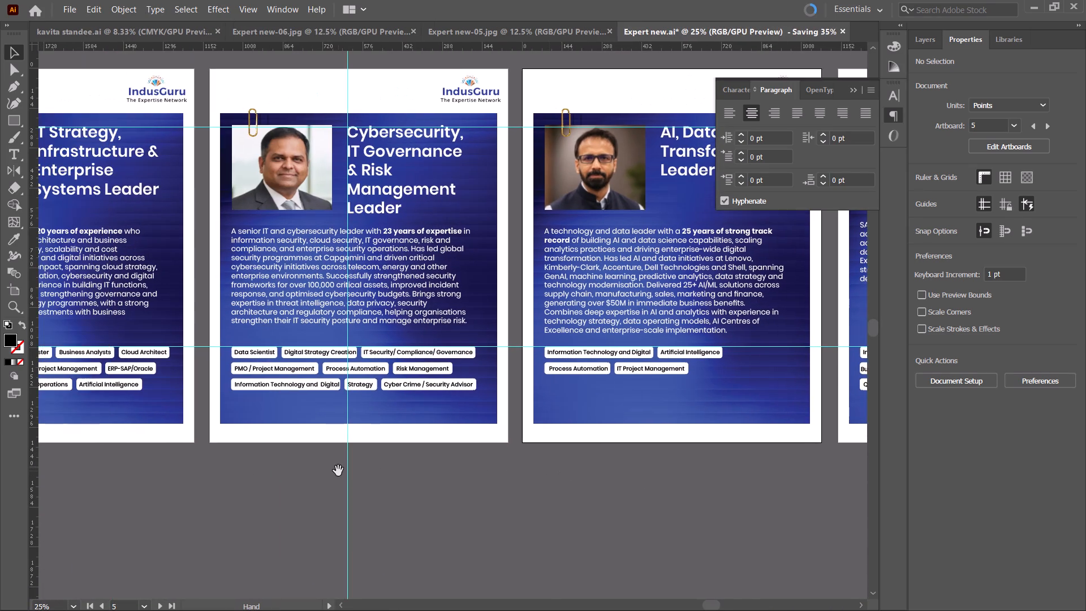
drag(329, 471, 449, 472)
alt+scroll(481, 363, up, 4)
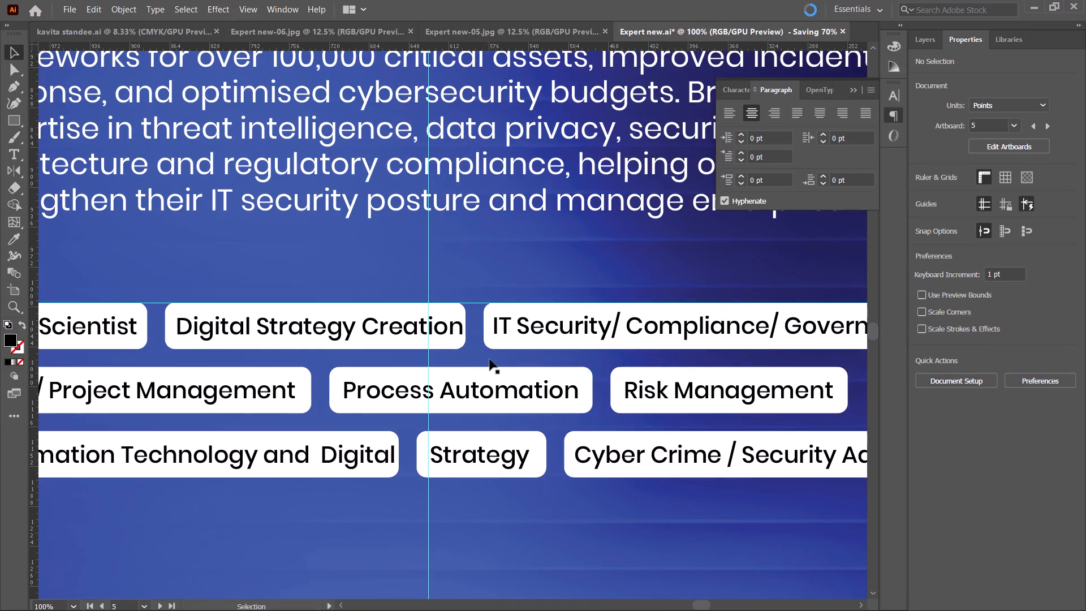
key(space)
key(space)
key(space)
key(space)
key(space)
drag(261, 342, 423, 402)
key(space)
key(space)
key(space)
key(space)
key(space)
key(space)
key(space)
key(space)
key(space)
key(space)
key(space)
key(space)
key(space)
key(space)
key(space)
key(space)
key(space)
key(space)
key(space)
key(space)
drag(421, 399, 155, 394)
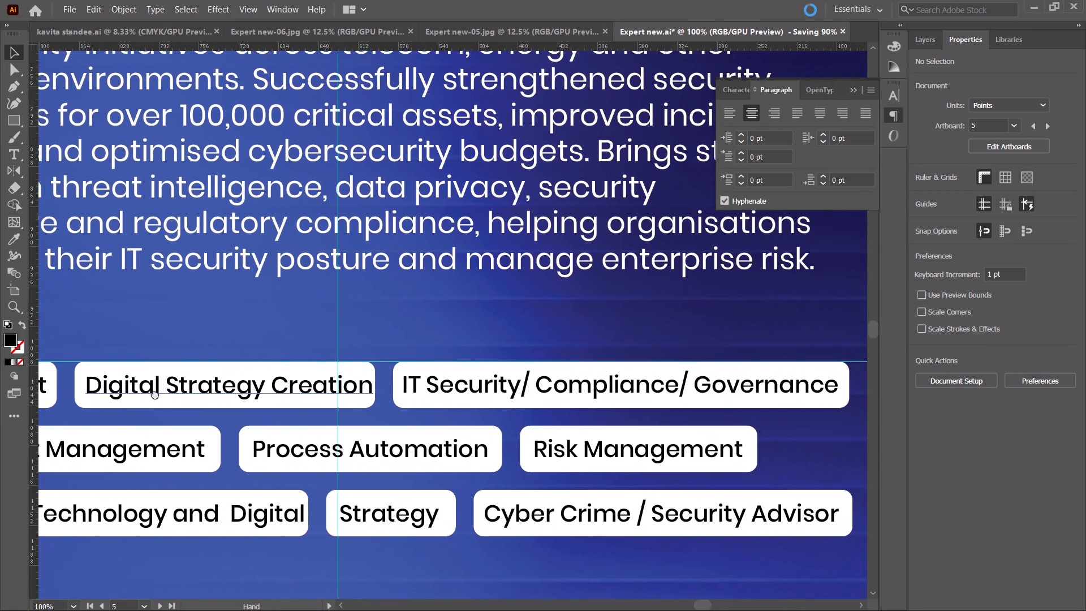
drag(155, 394, 434, 410)
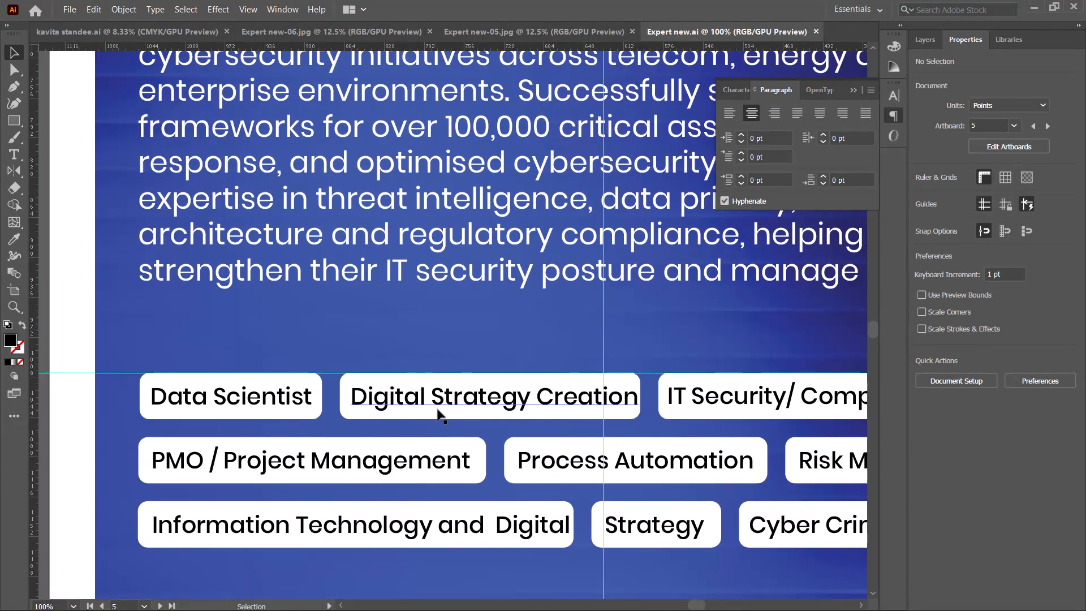
alt+scroll(454, 408, up, 1)
key(space)
drag(411, 406, 443, 369)
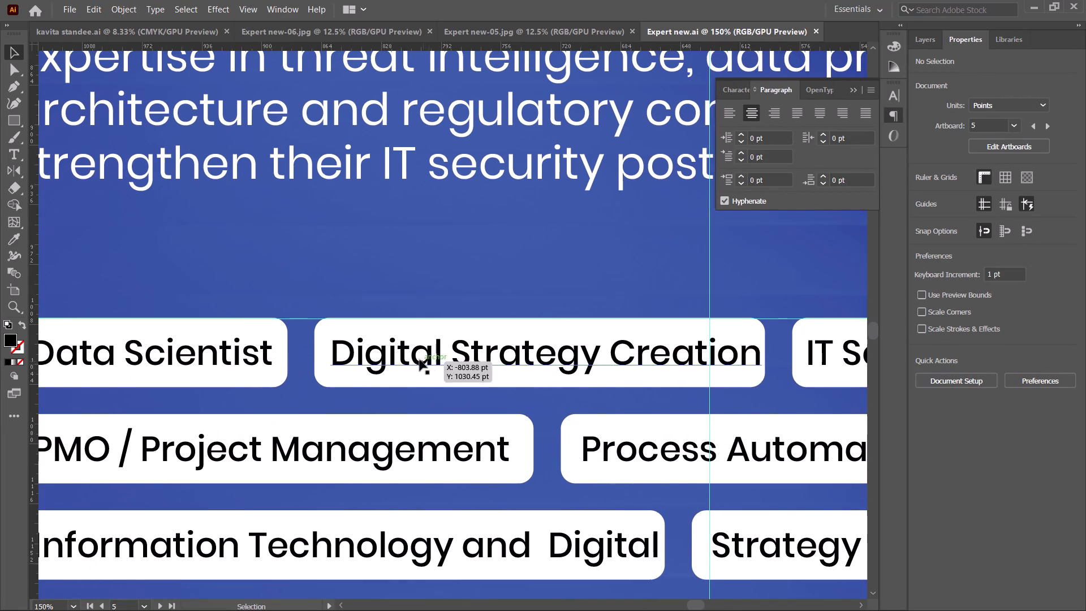
alt+scroll(415, 358, down, 1)
key(space)
drag(426, 357, 403, 355)
click(403, 355)
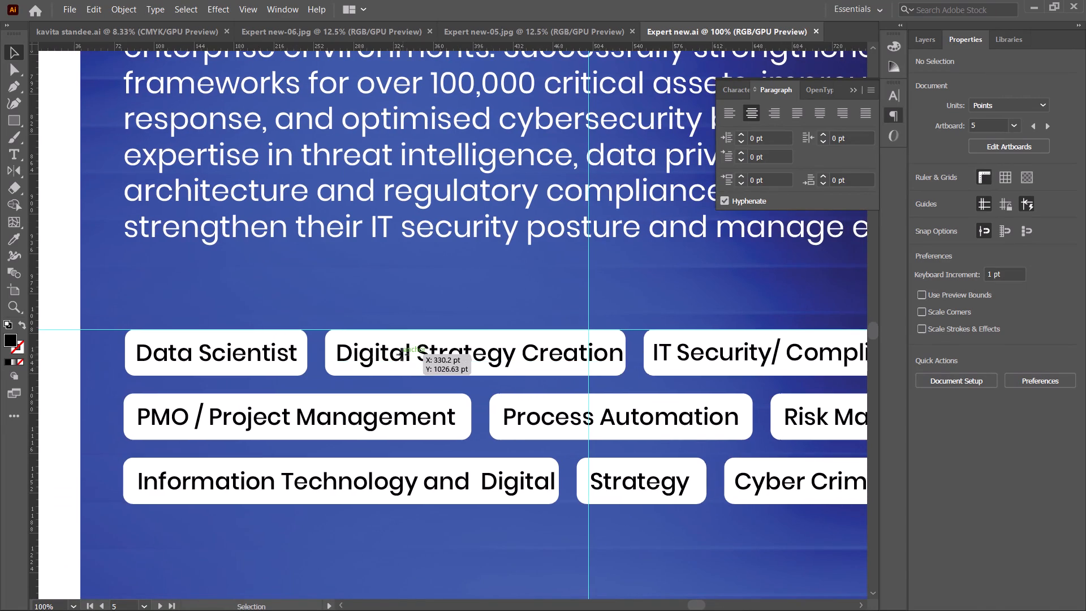
click(615, 337)
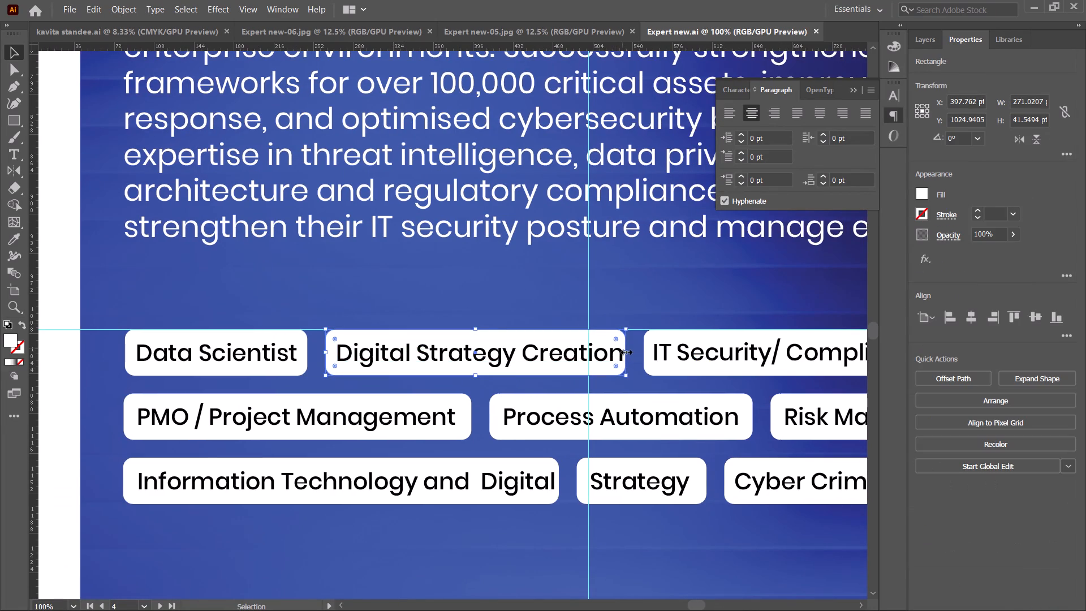
drag(625, 351, 636, 351)
click(623, 296)
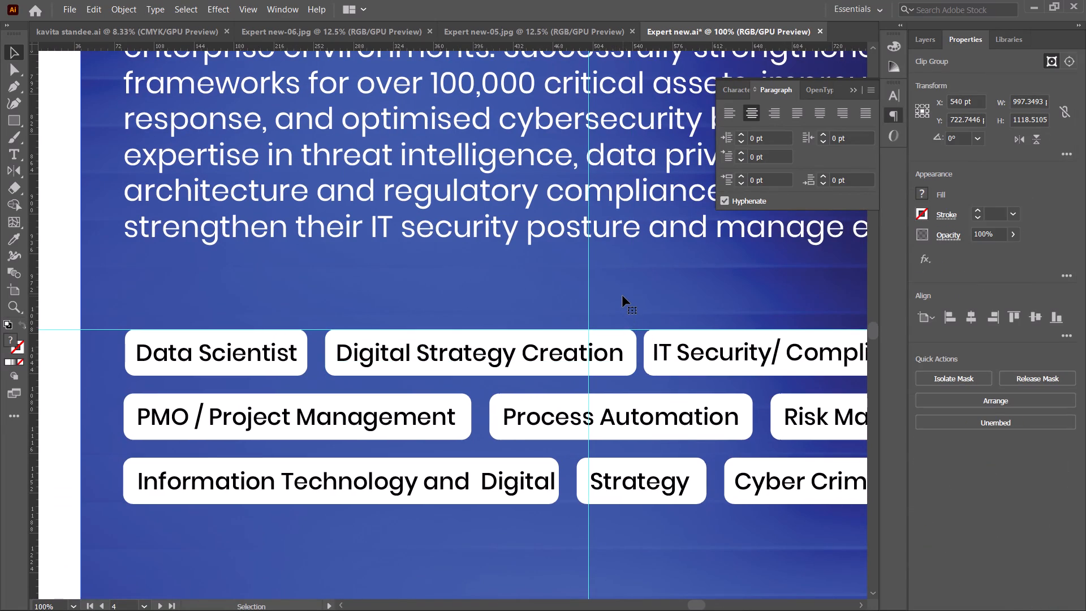
Draw a spacer rectangle about 16.6 by 10 pt across the gap between the "PMO / Project Management" and "Process Automation" tags.
alt+scroll(489, 432, up, 2)
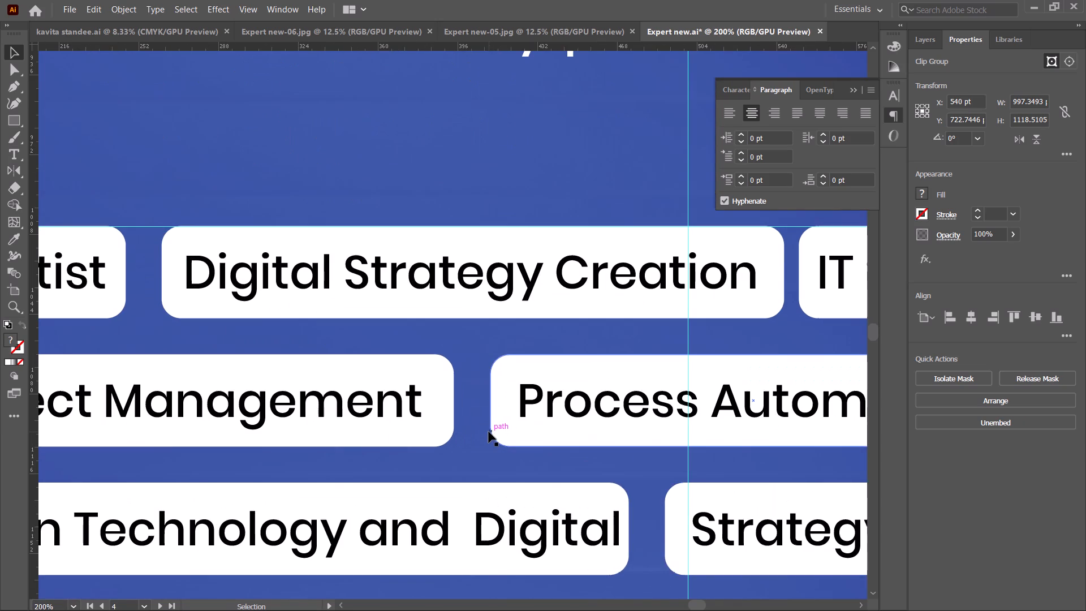
key(h)
key(u)
key(m)
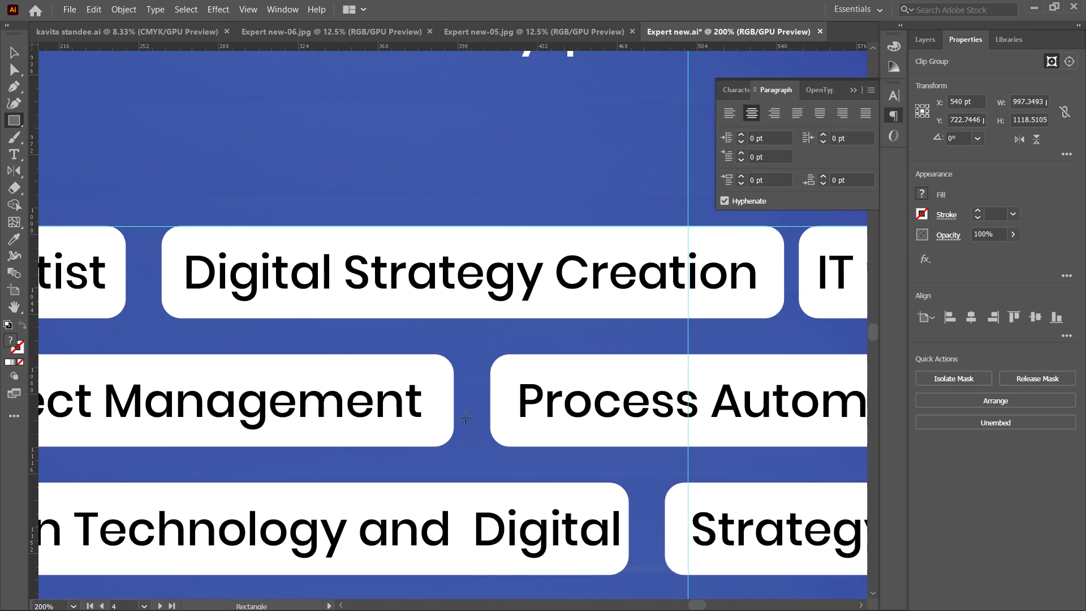
drag(453, 399, 489, 423)
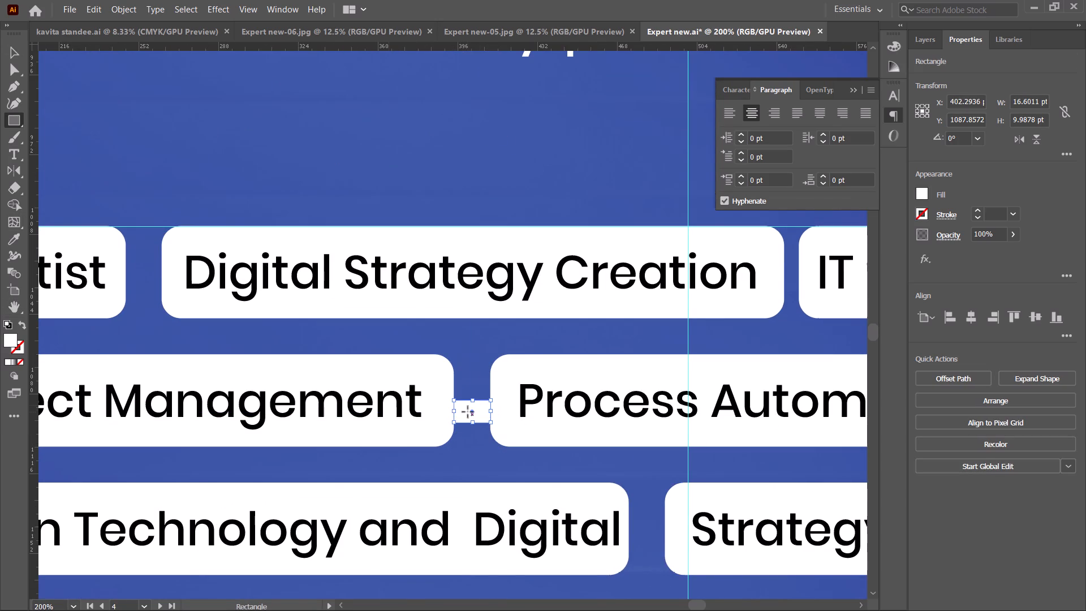
Fill the spacer rectangle with near-black #070707.
double_click(11, 339)
drag(440, 342, 281, 416)
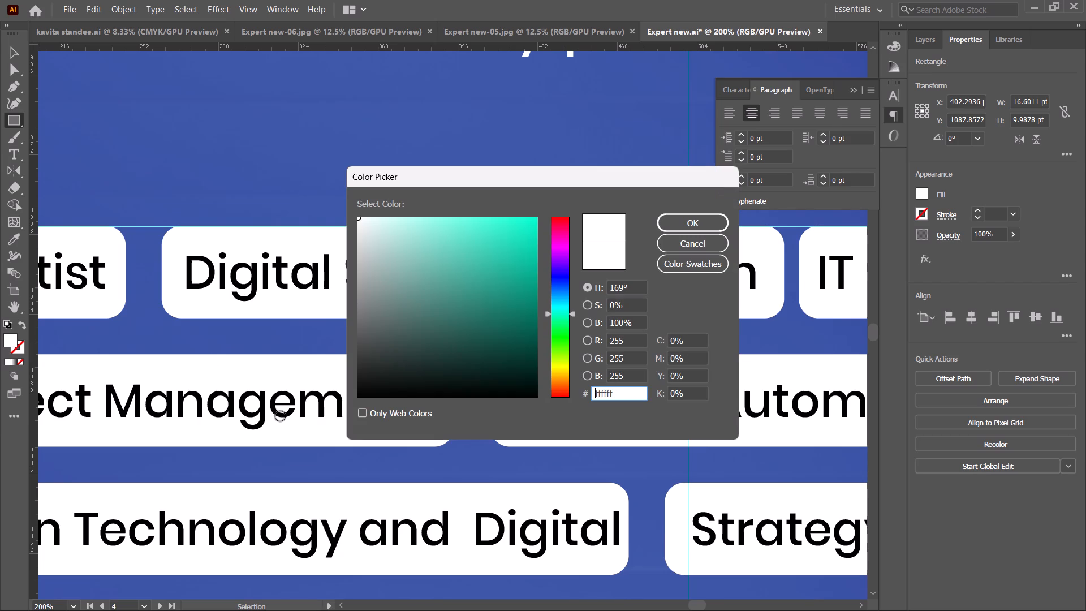
drag(281, 416, 364, 392)
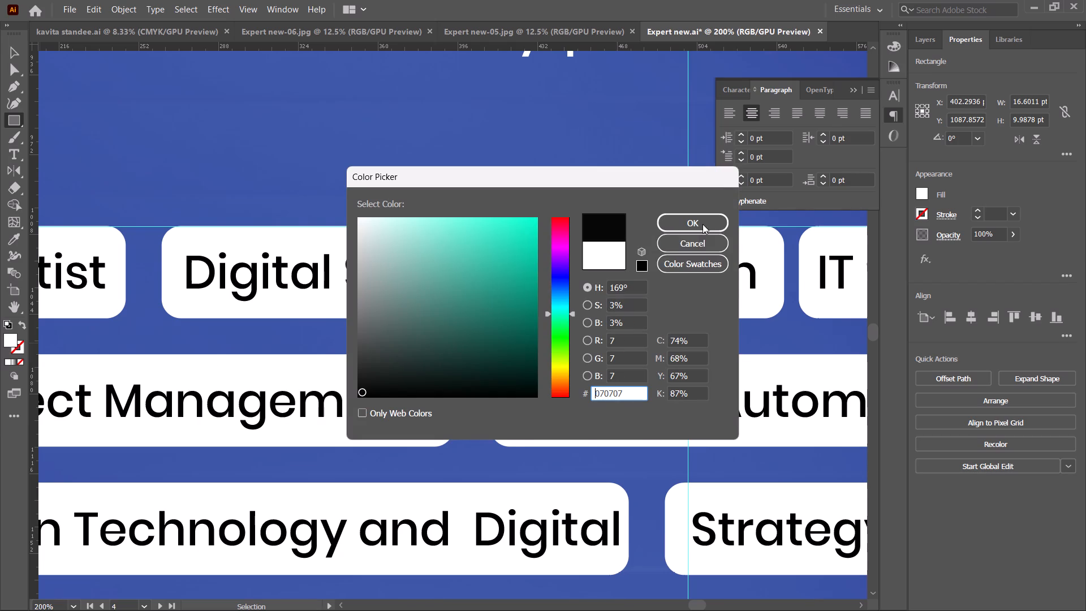
click(703, 224)
Move the spacer to the gap after "Data Scientist", and from there against the right edge of the "Digital Strategy Creation" tag.
click(20, 42)
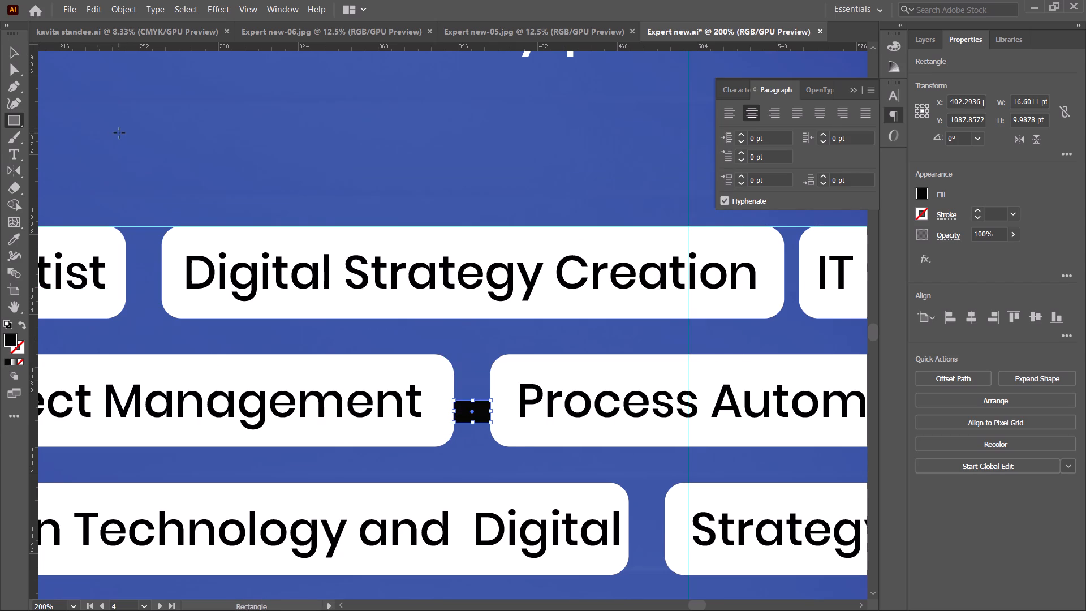
click(16, 55)
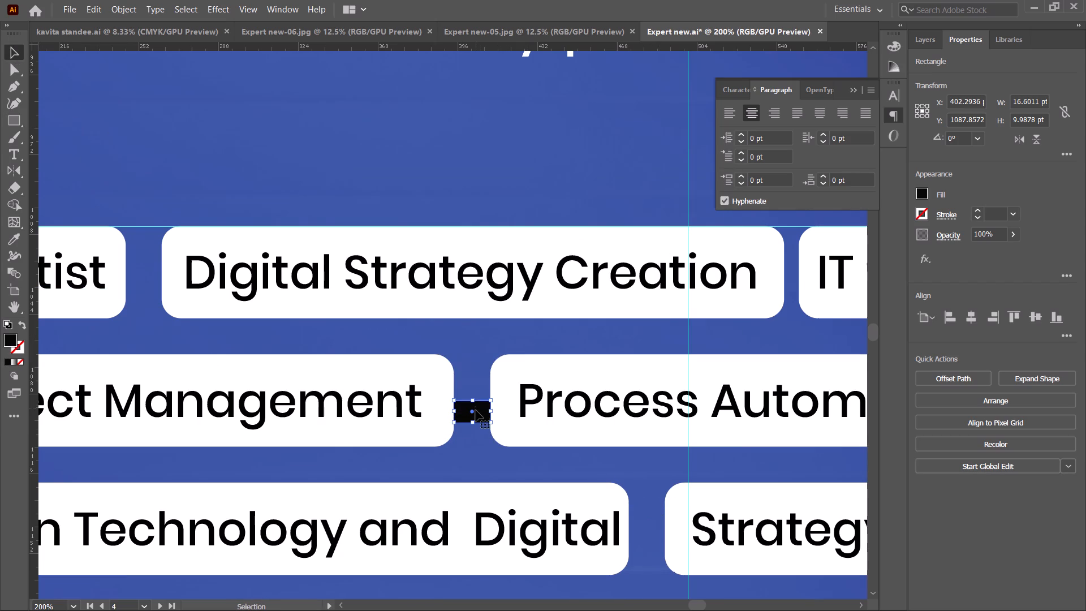
drag(476, 410, 149, 276)
drag(149, 276, 713, 291)
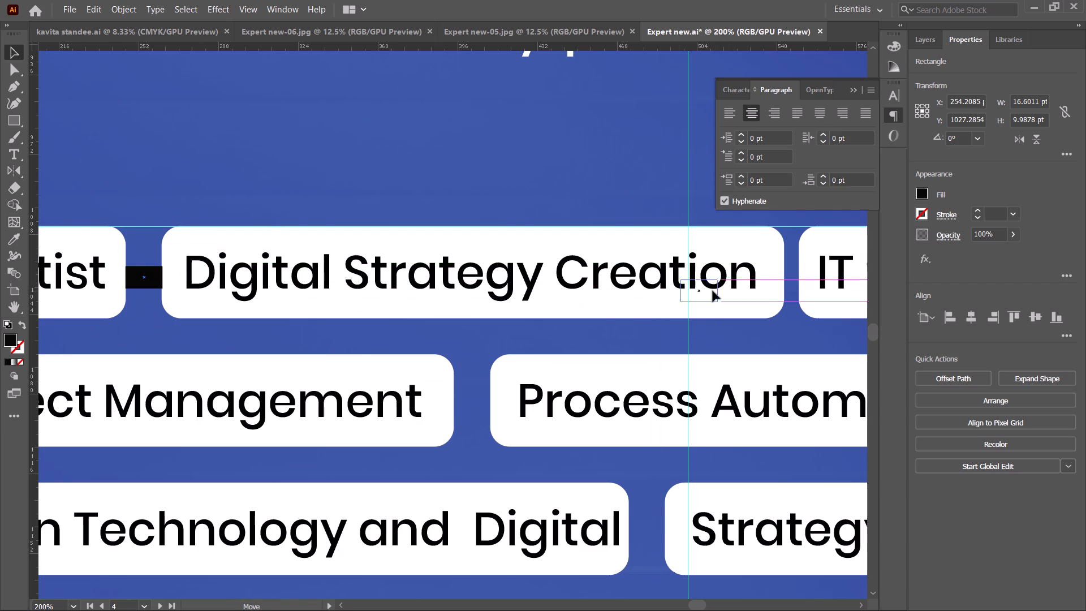
drag(713, 291, 806, 273)
Shift the "IT Security/ Compliance/ Governance" text and its box 10 pt right so the gap matches the spacer's width.
key(space)
key(space)
key(space)
key(space)
key(space)
key(space)
drag(759, 315, 144, 374)
alt+scroll(462, 365, down, 2)
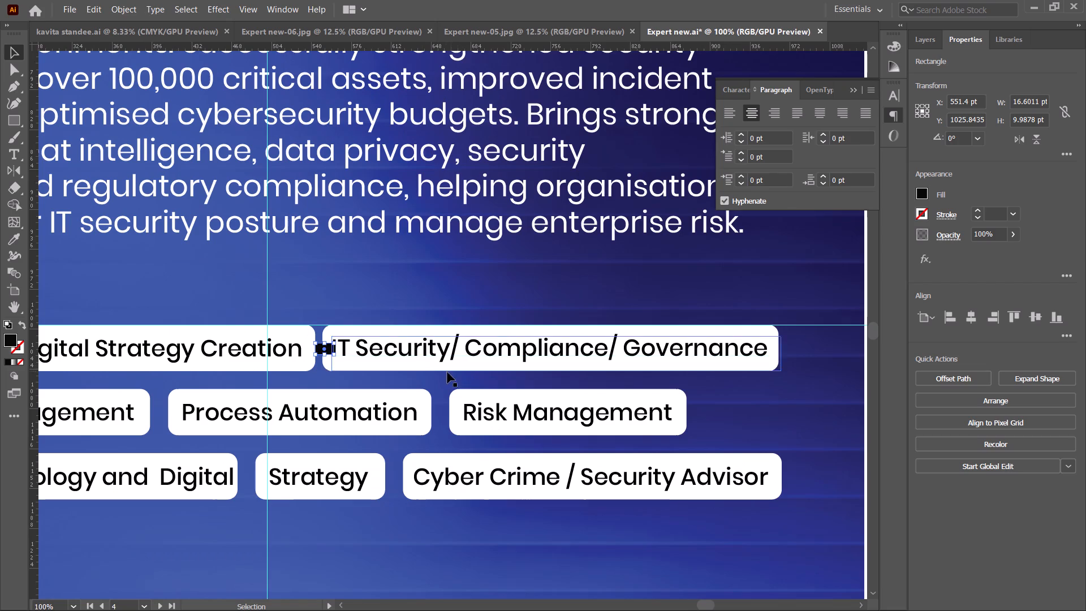
alt+scroll(338, 330, up, 4)
click(408, 338)
shift+click(432, 393)
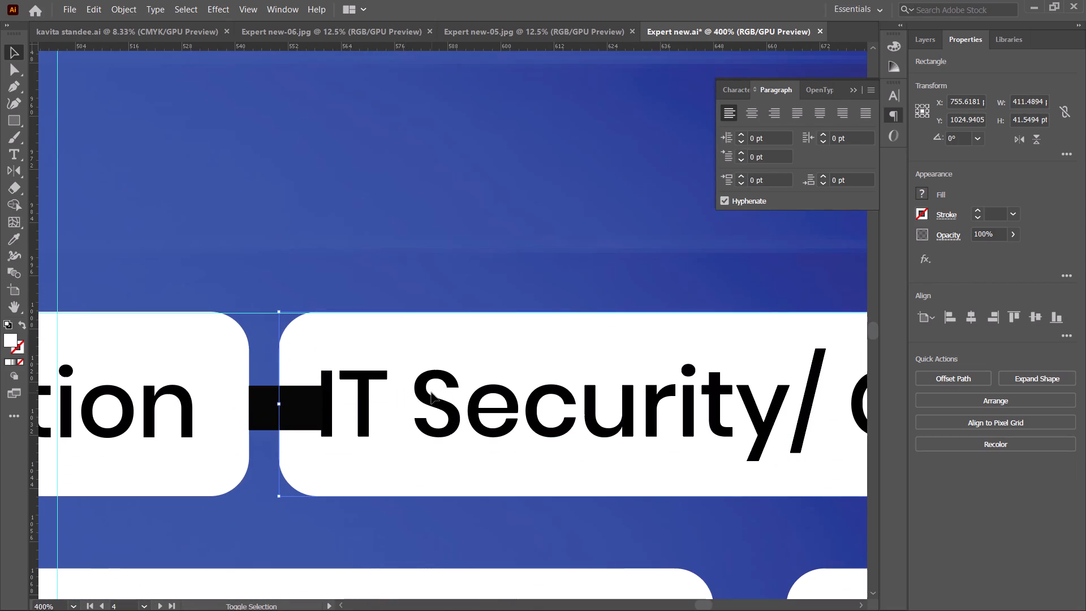
key(shift+Right)
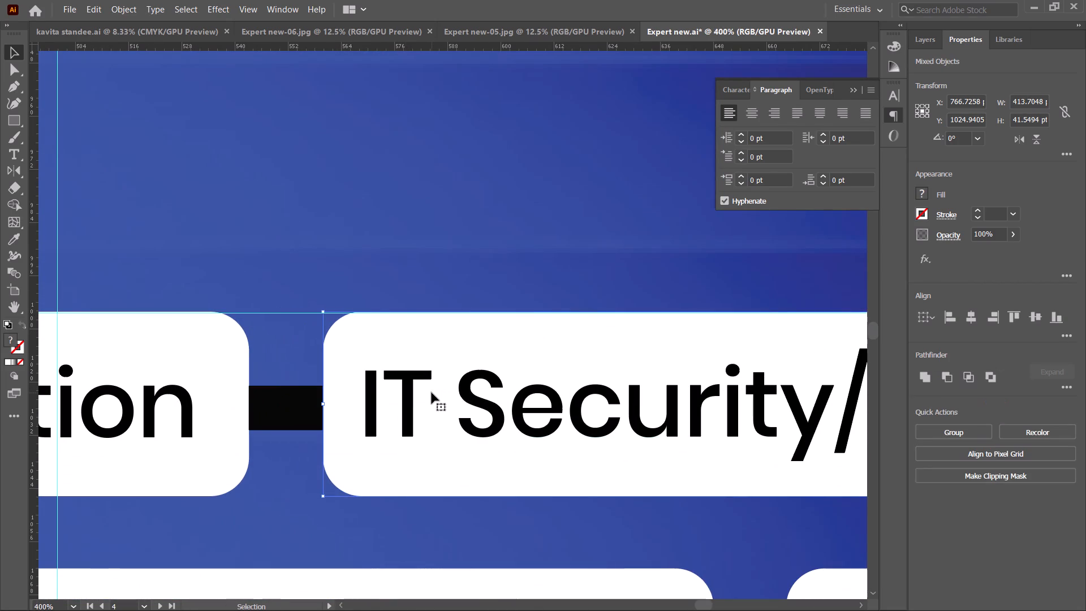
Delete the spacer rectangle between "Digital Strategy Creation" and "IT Security/ Compliance/ Governance".
click(266, 402)
key(BackSpace)
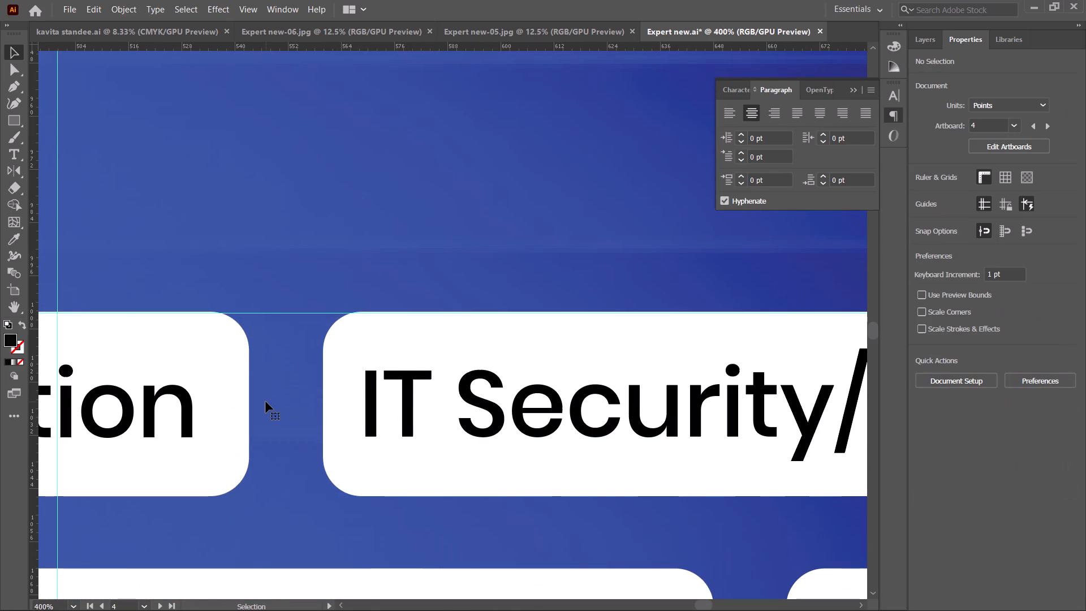
Save the expert profile document.
alt+scroll(266, 402, down, 6)
key(space)
drag(266, 402, 461, 333)
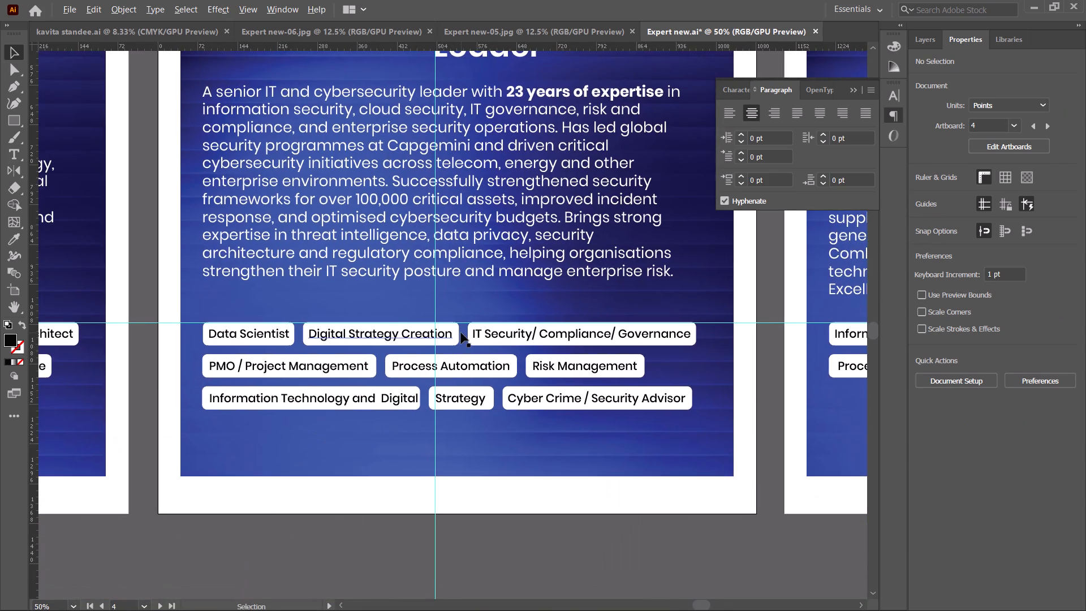
alt+scroll(461, 333, down, 1)
click(613, 528)
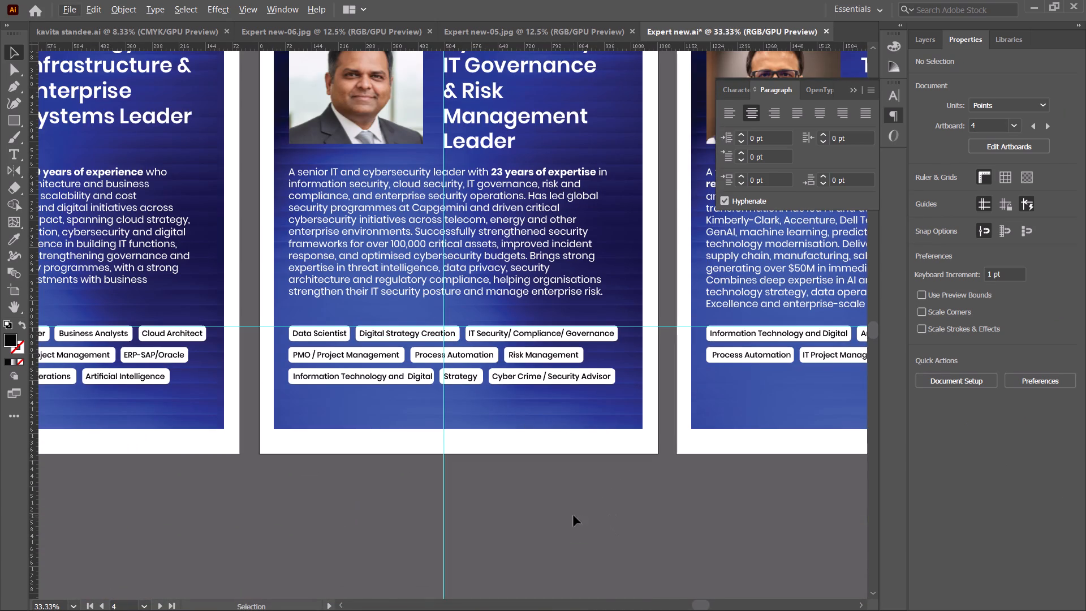
key(space)
drag(572, 515, 625, 532)
alt+scroll(621, 531, down, 1)
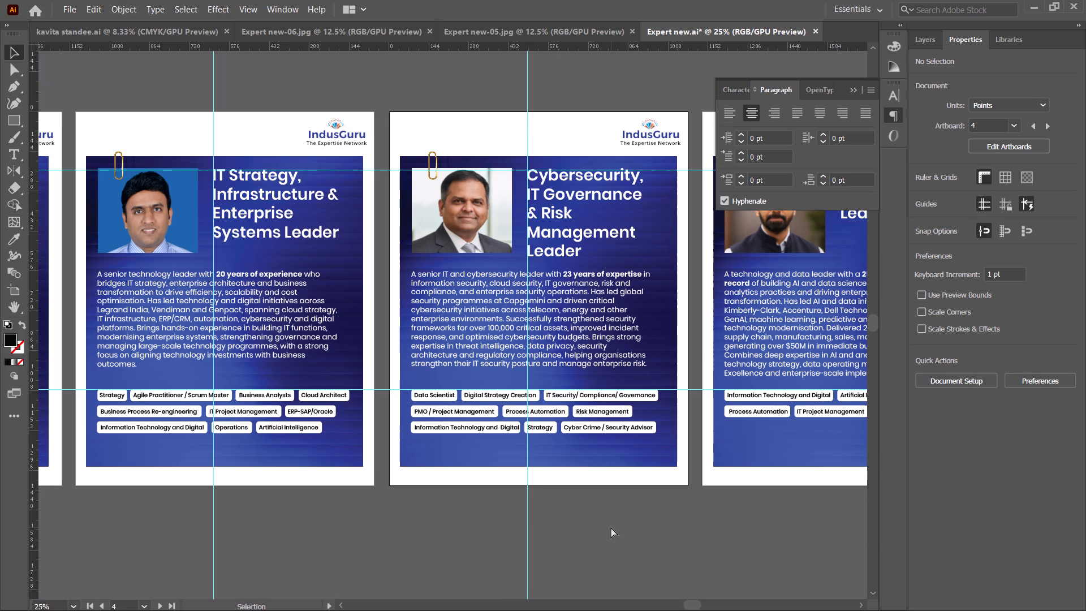
key(ctrl+s)
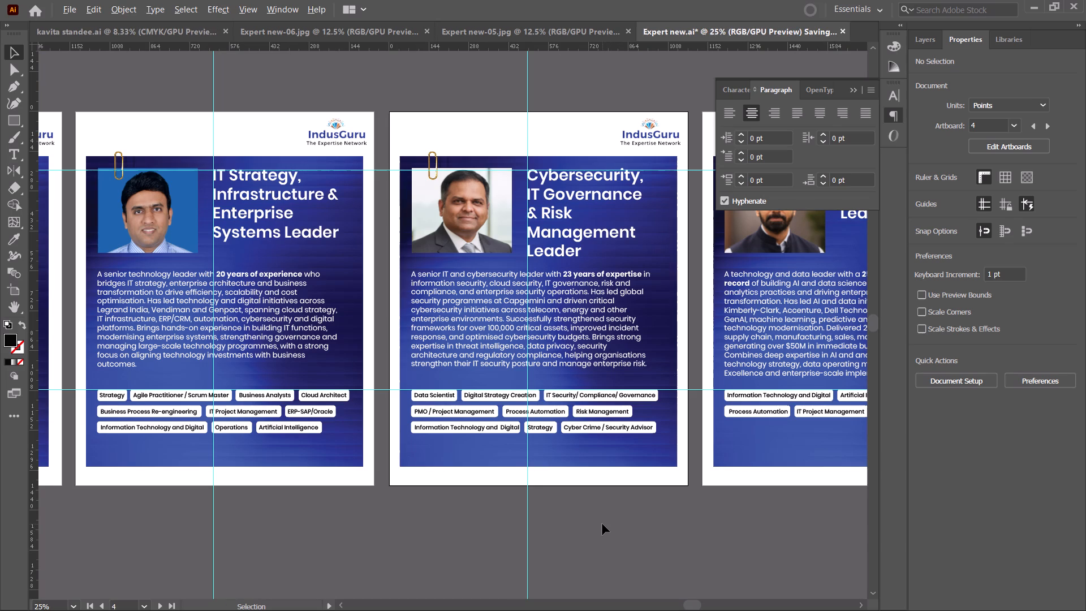
Export all artboards as "Expert new" JPEGs into the 1x folder, using RGB, Medium quality 3 and 150 ppi.
click(71, 19)
click(77, 2)
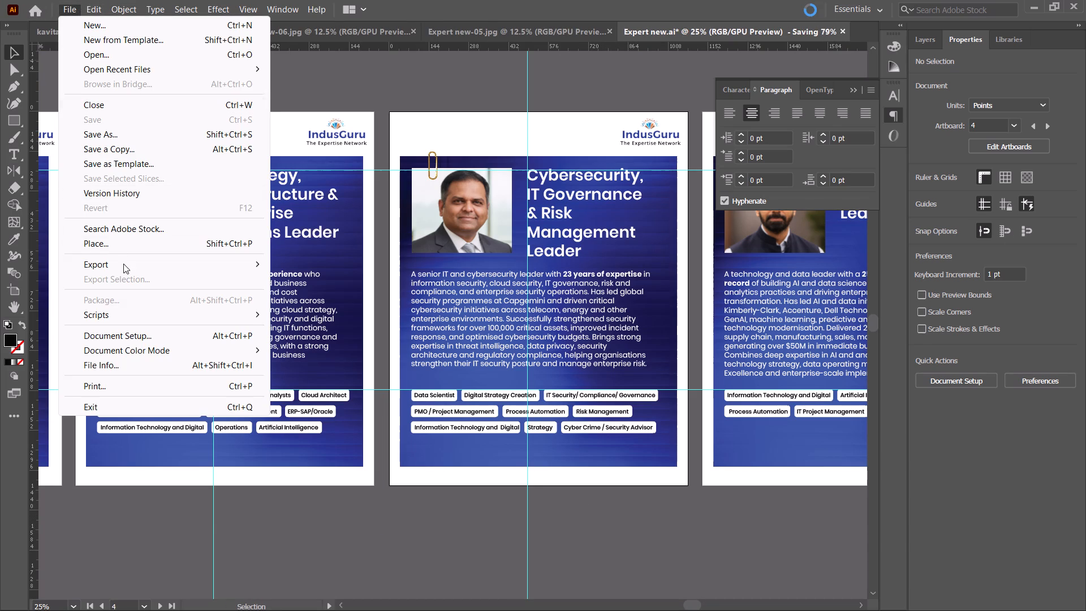
click(346, 282)
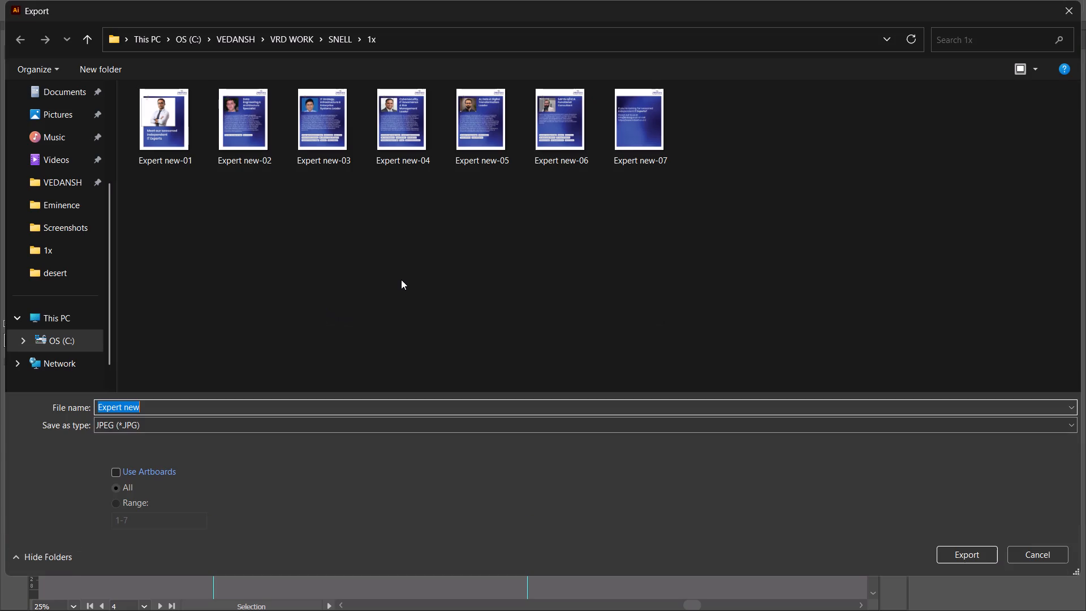
click(115, 472)
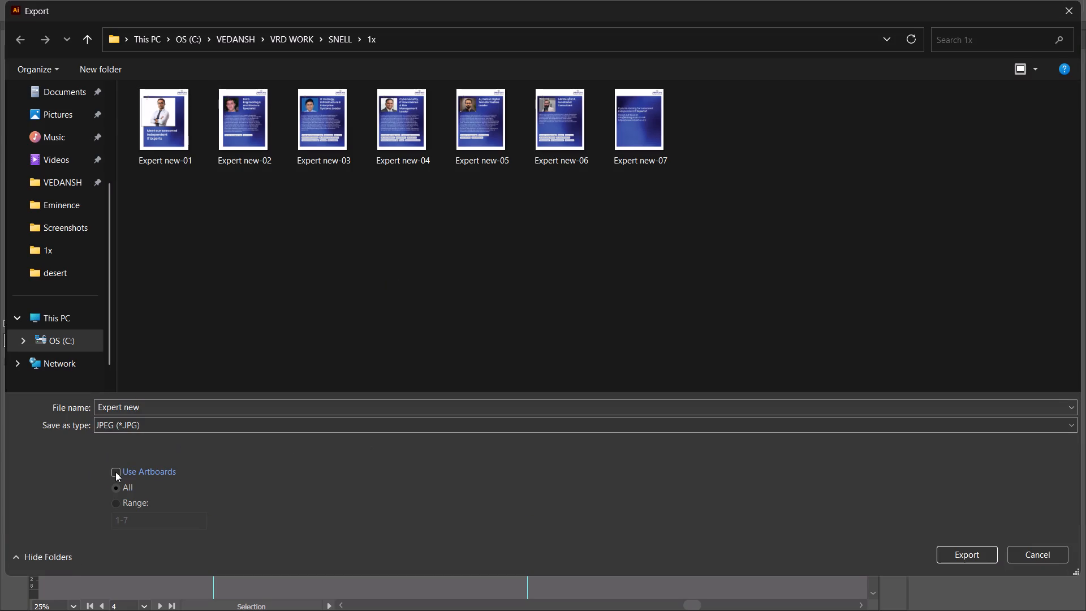
click(981, 550)
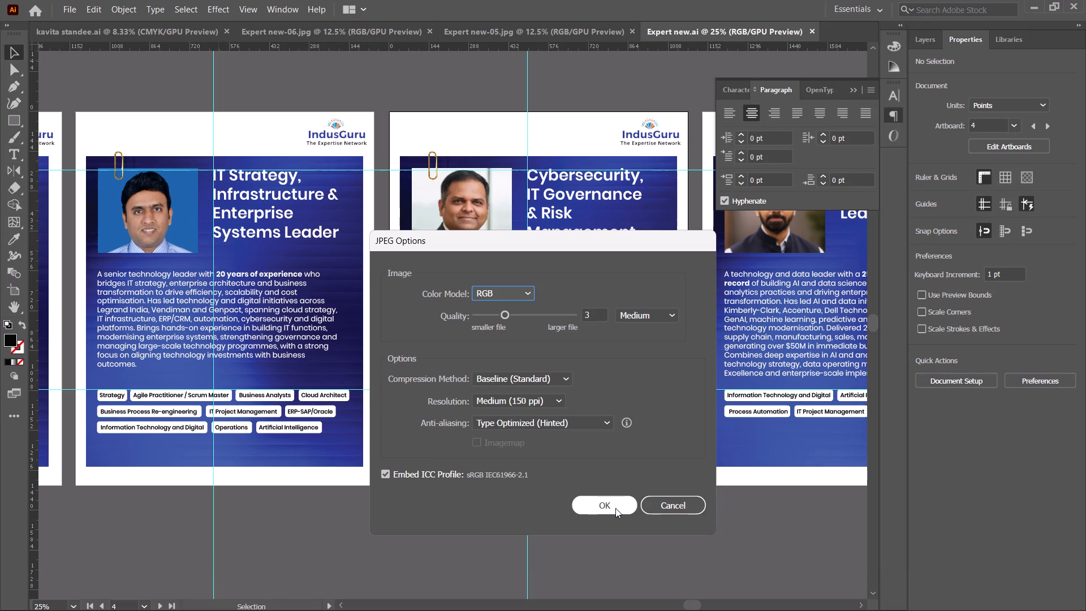
click(615, 508)
click(671, 364)
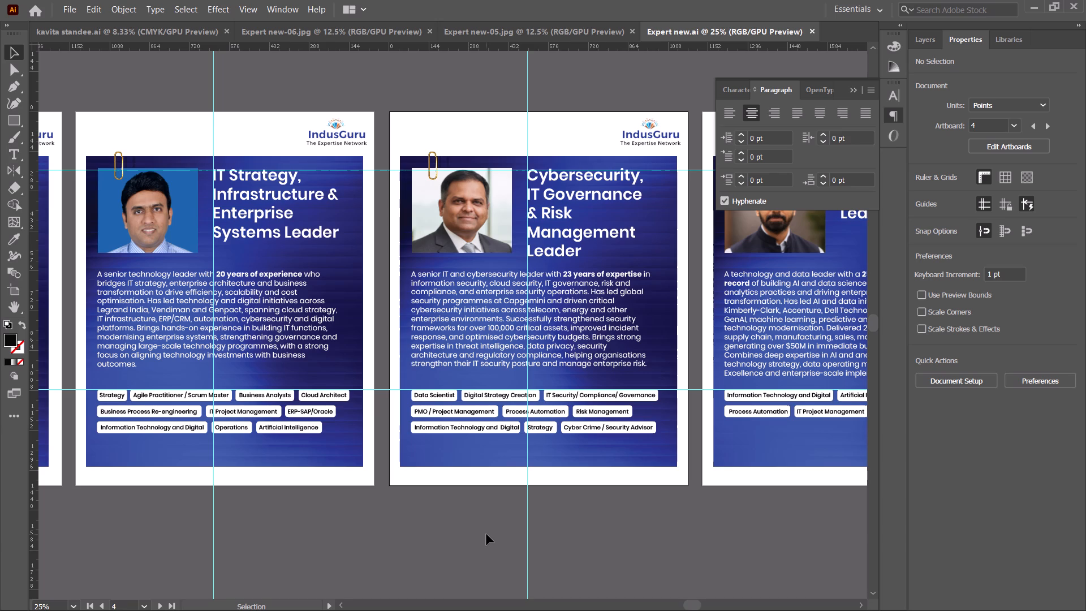
Switch to the "IG Briefs" Google Slides presentation in Chrome.
key(alt+Tab)
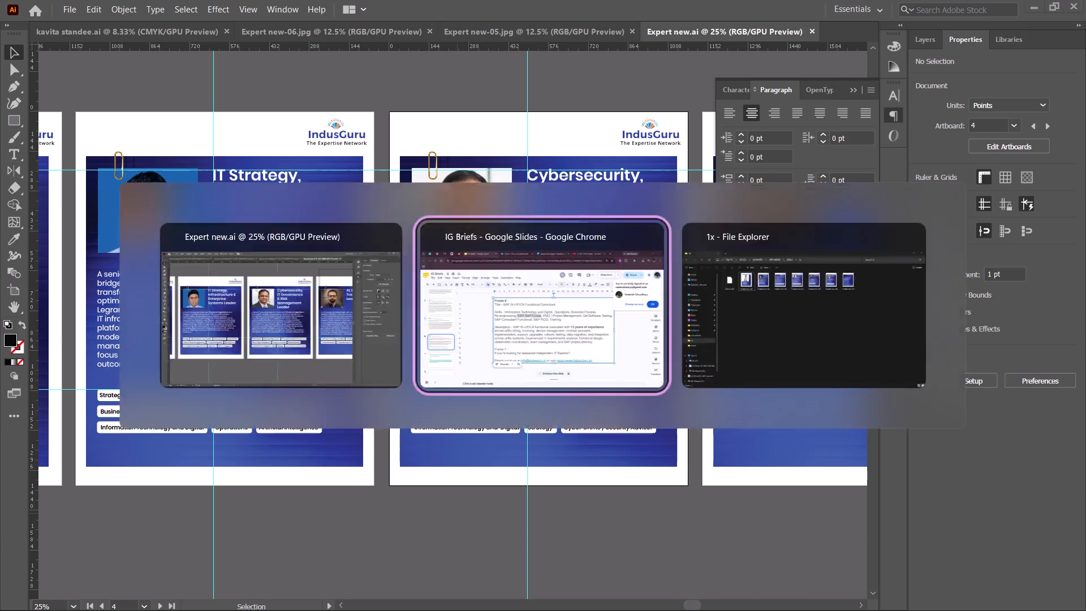
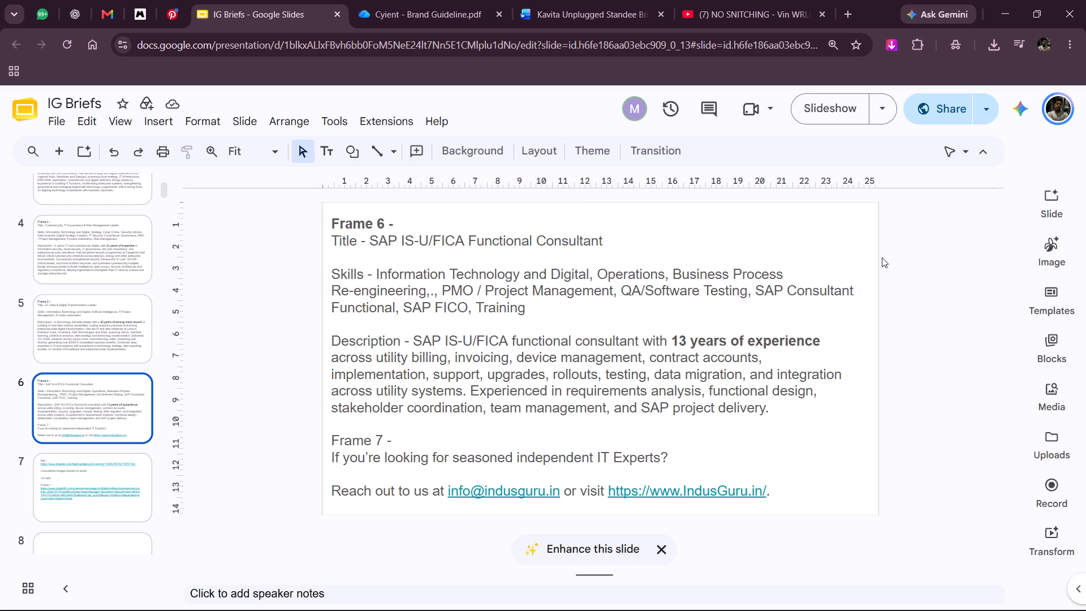
Switch to the "Kavita Unplugged Standee Brief" Word document open in Chrome.
click(531, 19)
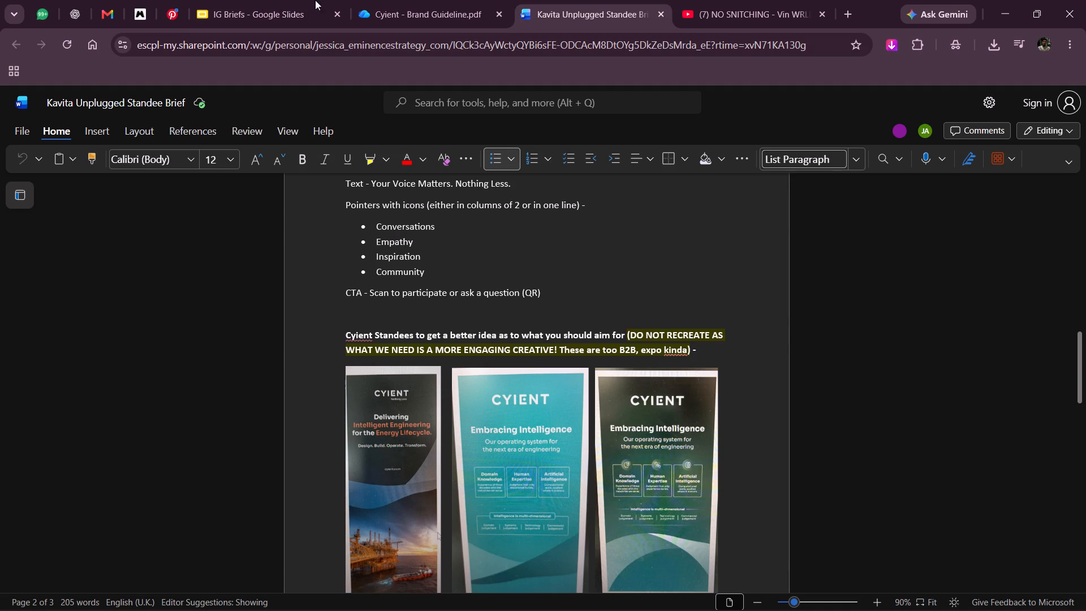